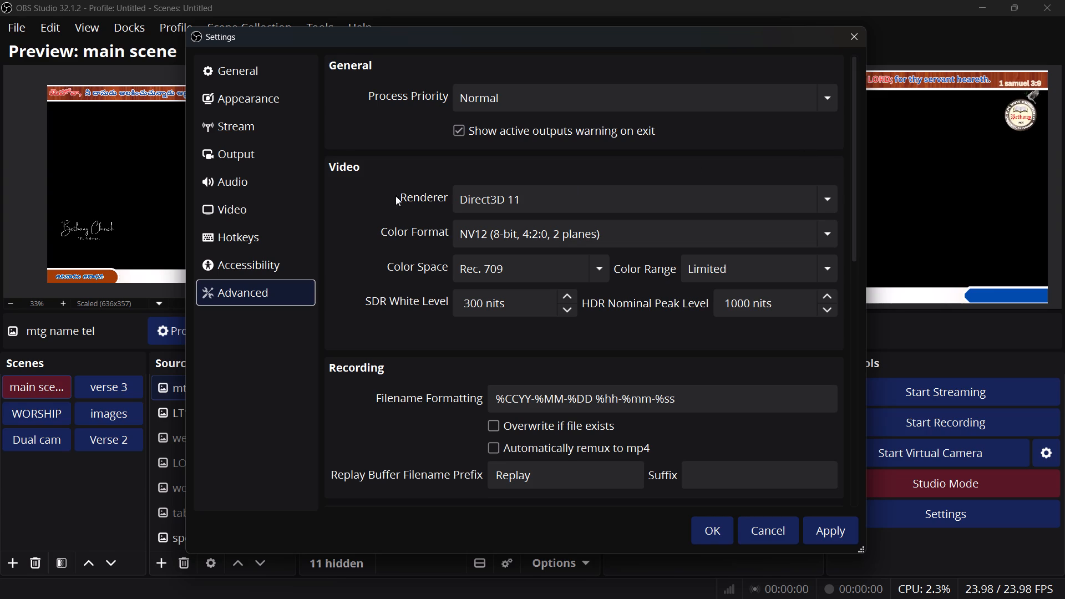
Set the output (scaled) resolution to 1920x1080 in the video settings.
left_click(263, 219)
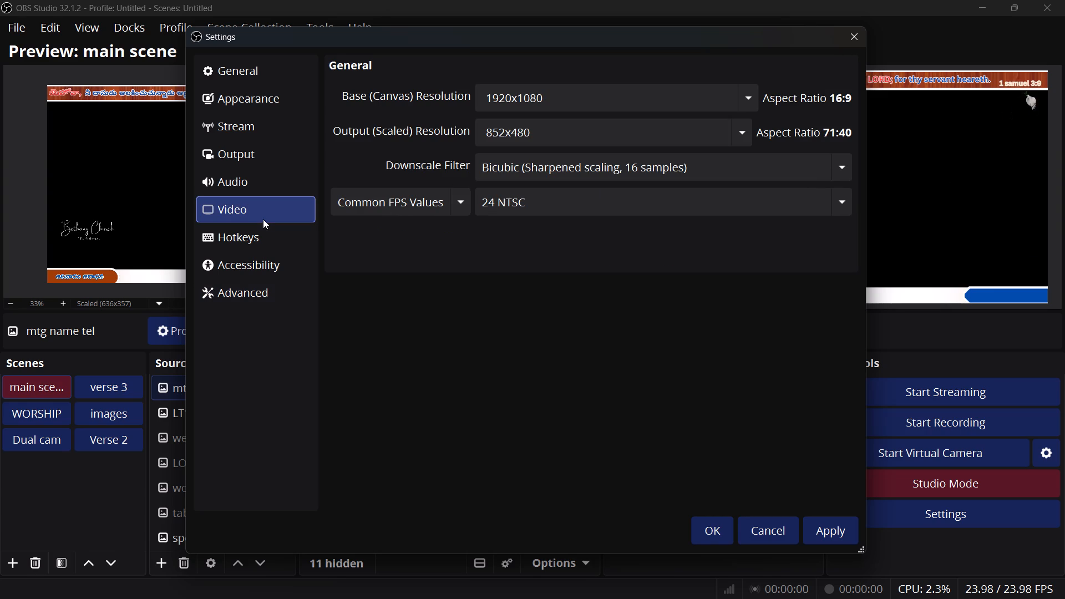
left_click(744, 130)
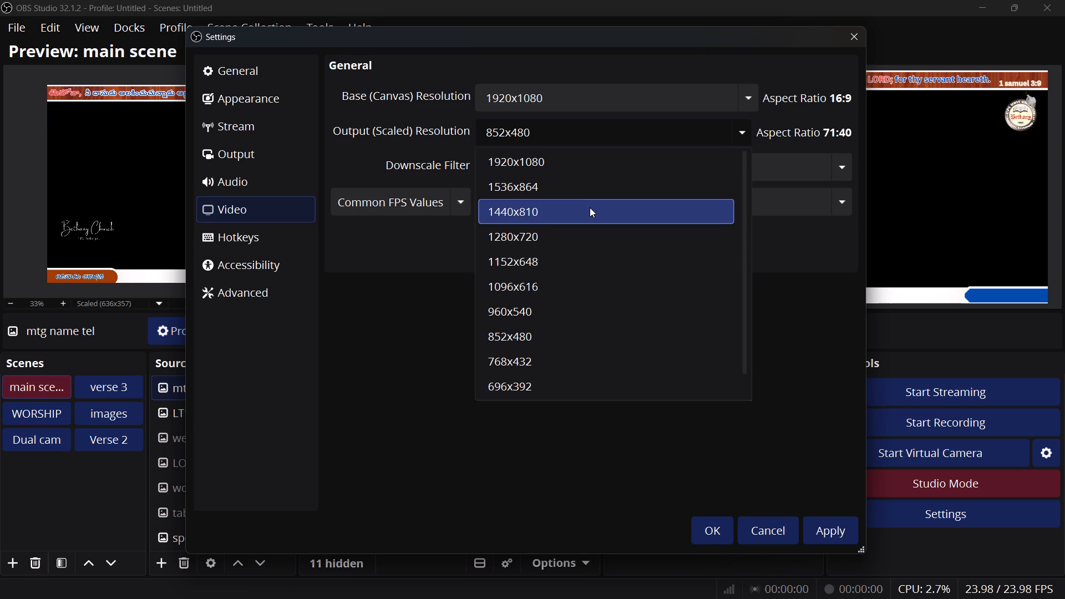
left_click(559, 164)
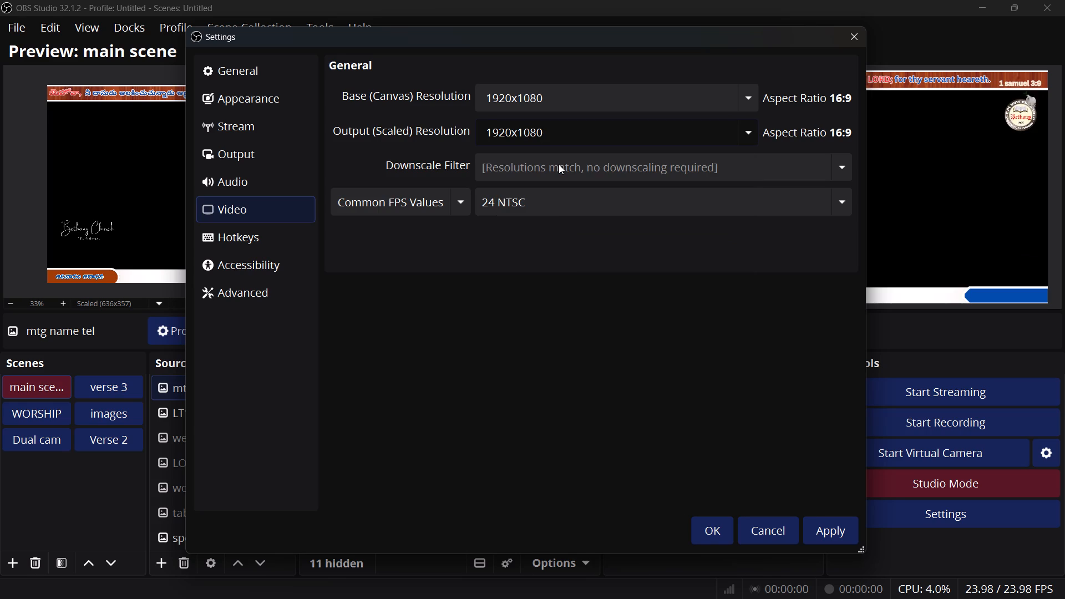
left_click(836, 165)
left_click(840, 167)
Set the common FPS value to 30, then apply and save the video settings.
left_click(836, 202)
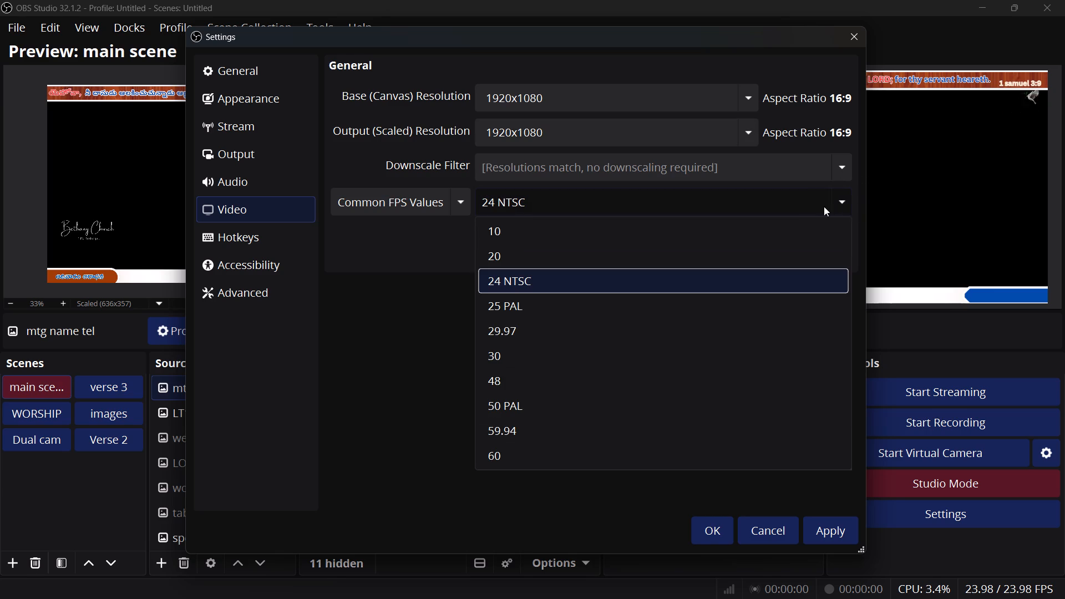
left_click(587, 352)
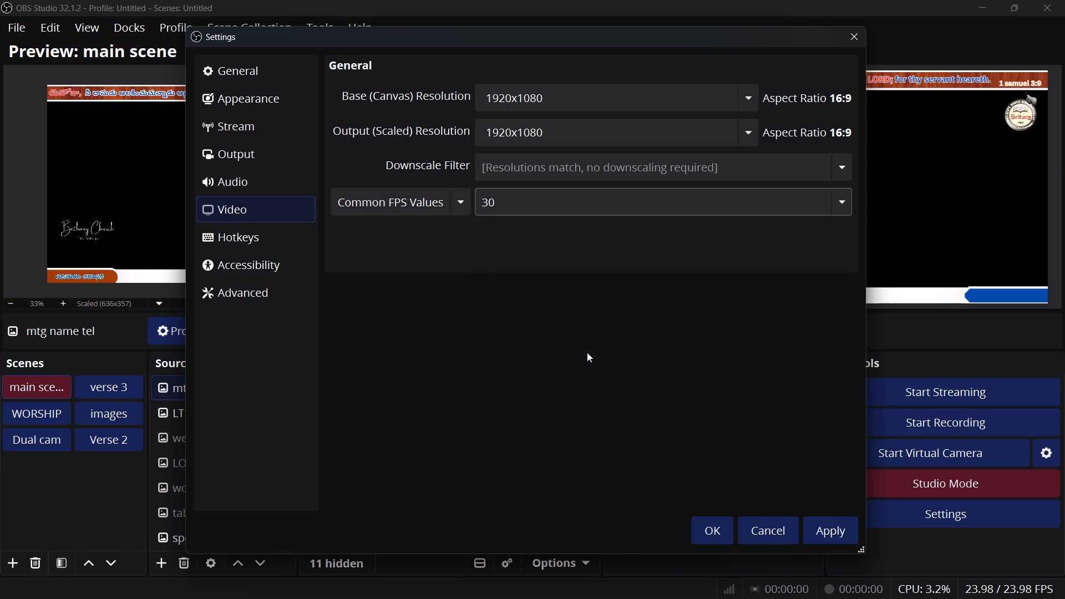
left_click(454, 205)
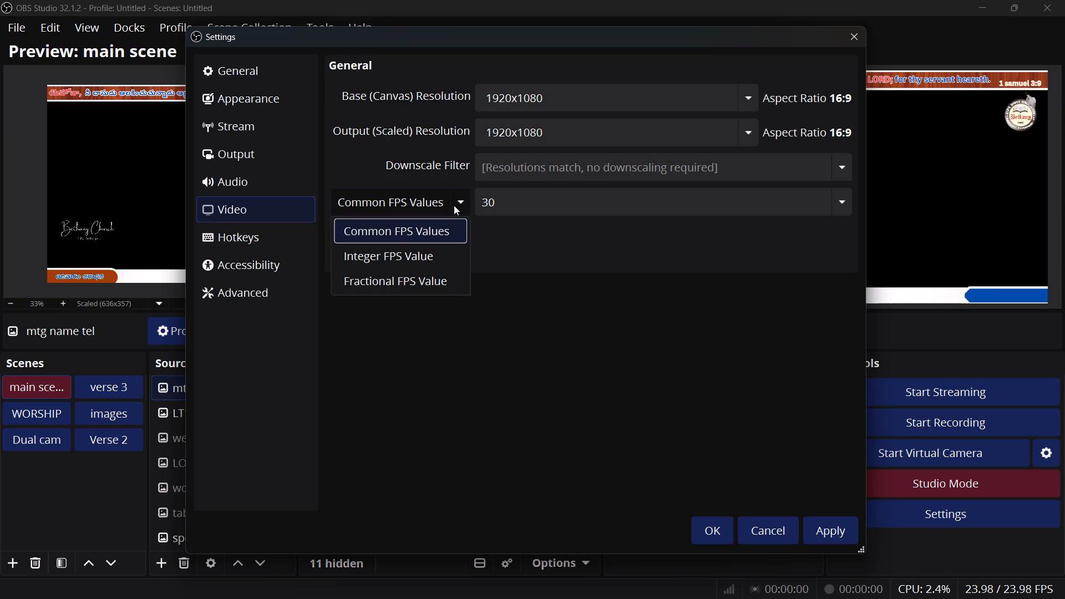
left_click(540, 351)
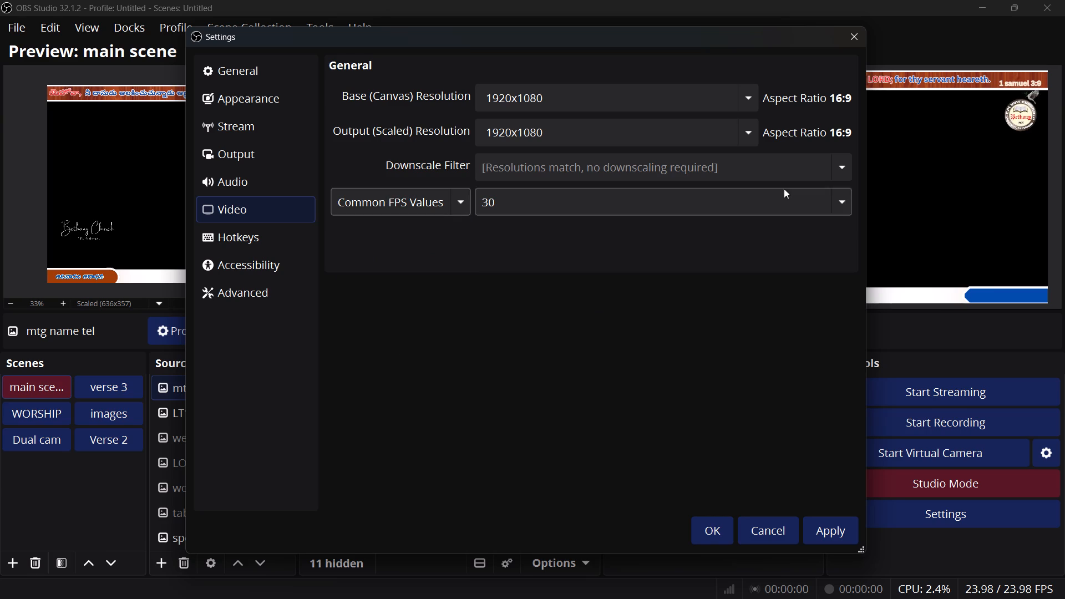
left_click(833, 167)
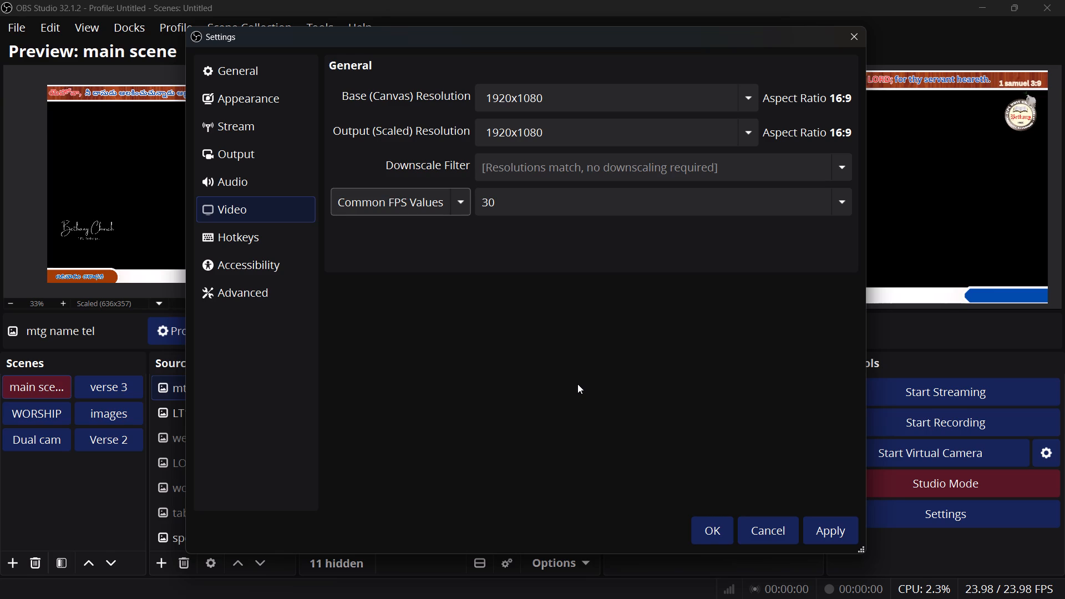
left_click(841, 526)
left_click(715, 529)
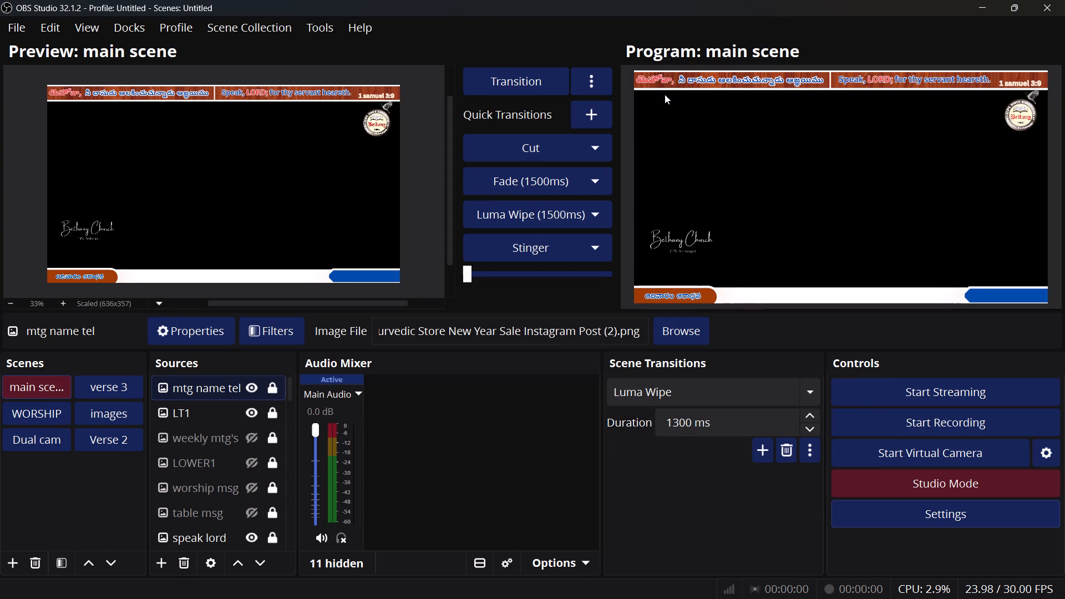
Set the streaming encoder's bitrate to 6000 Kbps in the output settings.
left_click(937, 515)
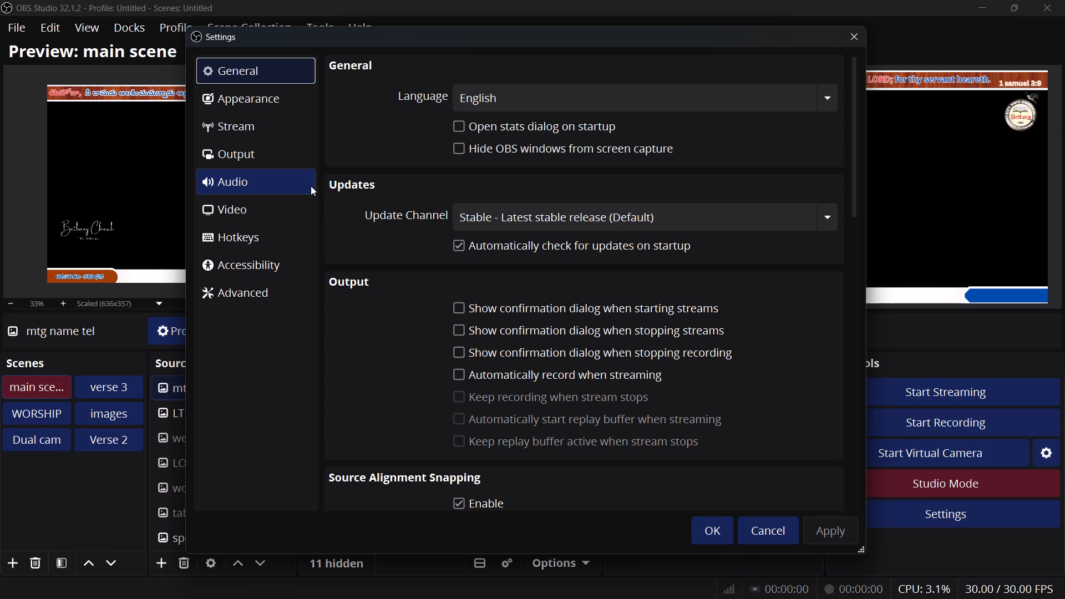
left_click(246, 155)
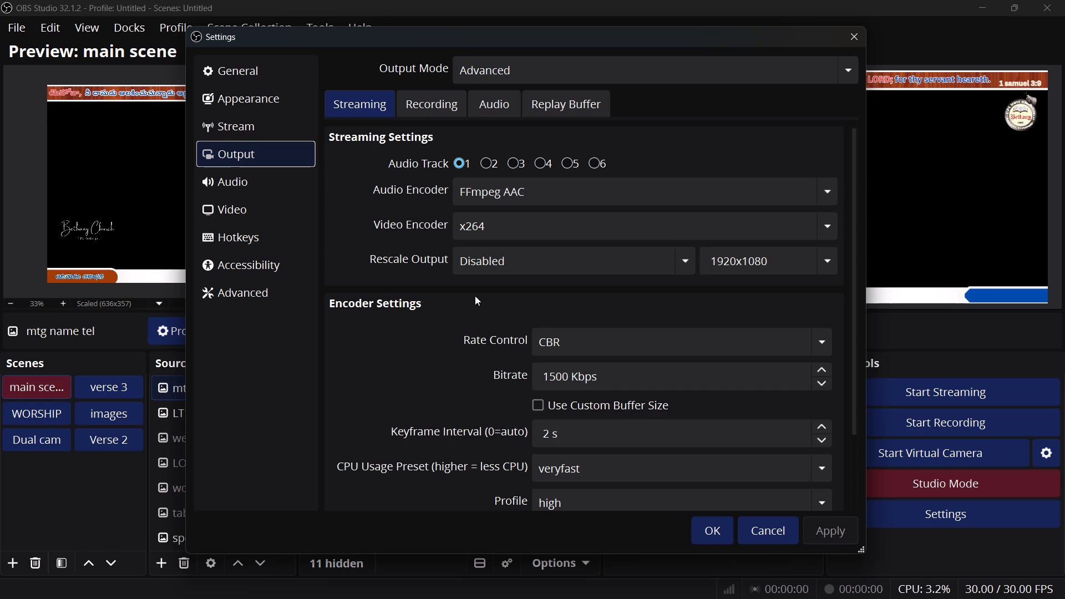
left_click(822, 383)
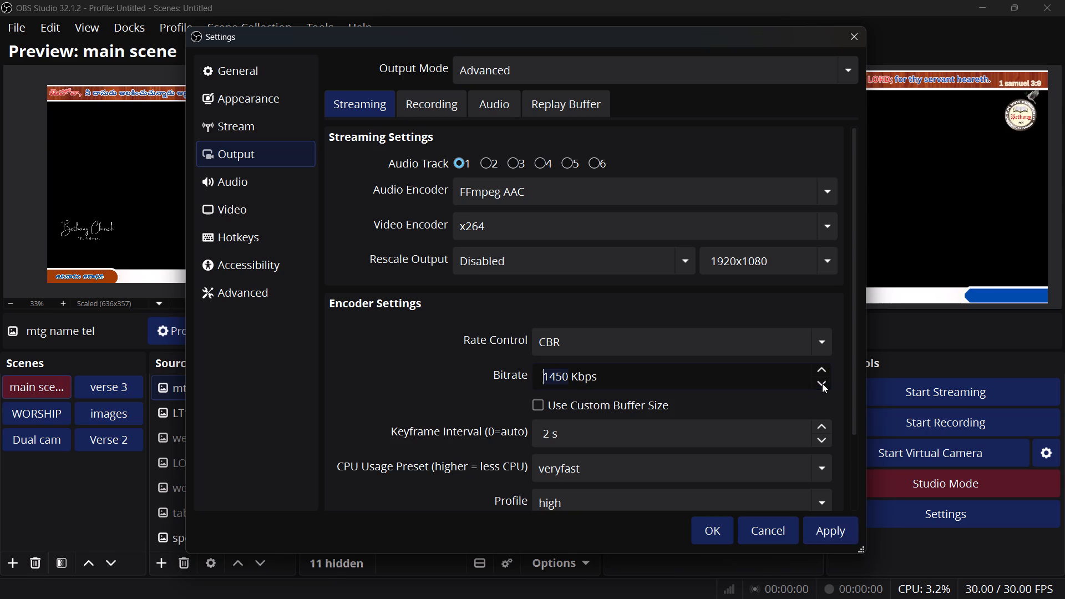
triple_click(822, 383)
left_click(822, 383)
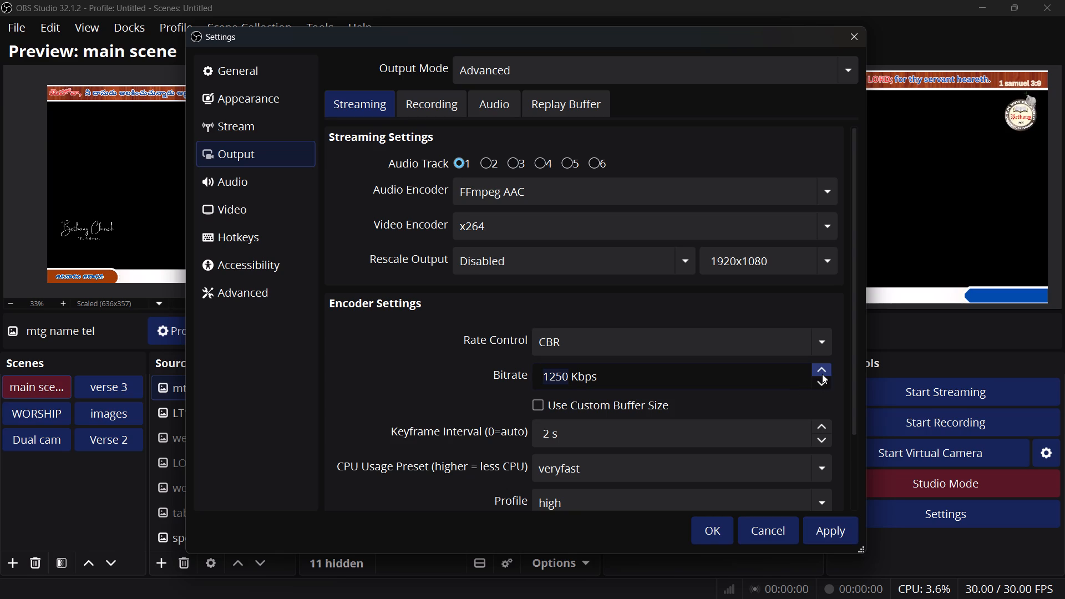
triple_click(822, 373)
triple_click(822, 373)
triple_click(822, 373)
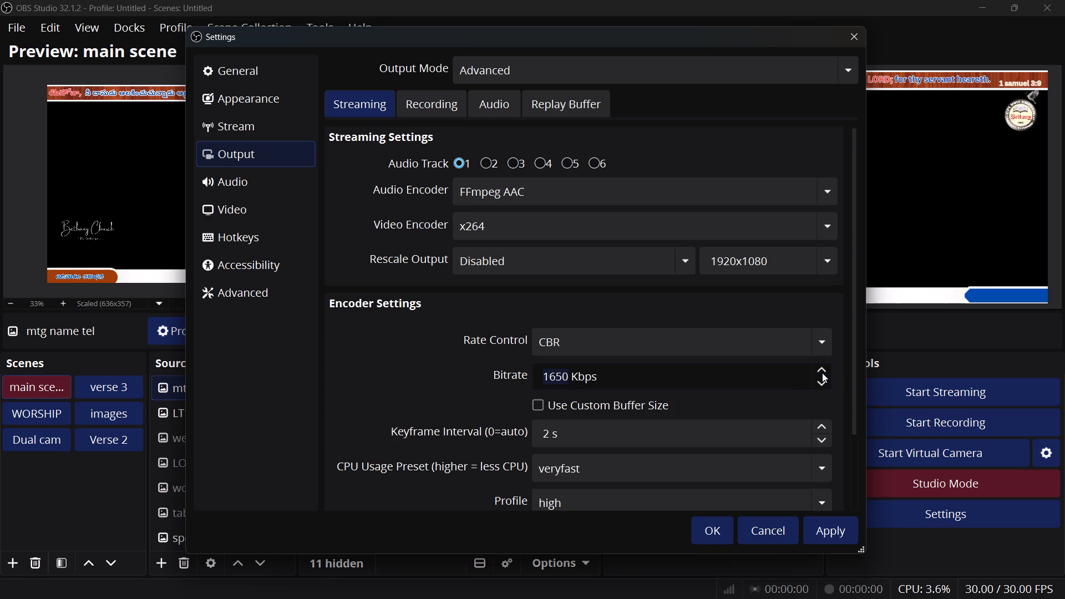
triple_click(822, 373)
triple_click(822, 373)
triple_click(822, 373)
triple_click(822, 373)
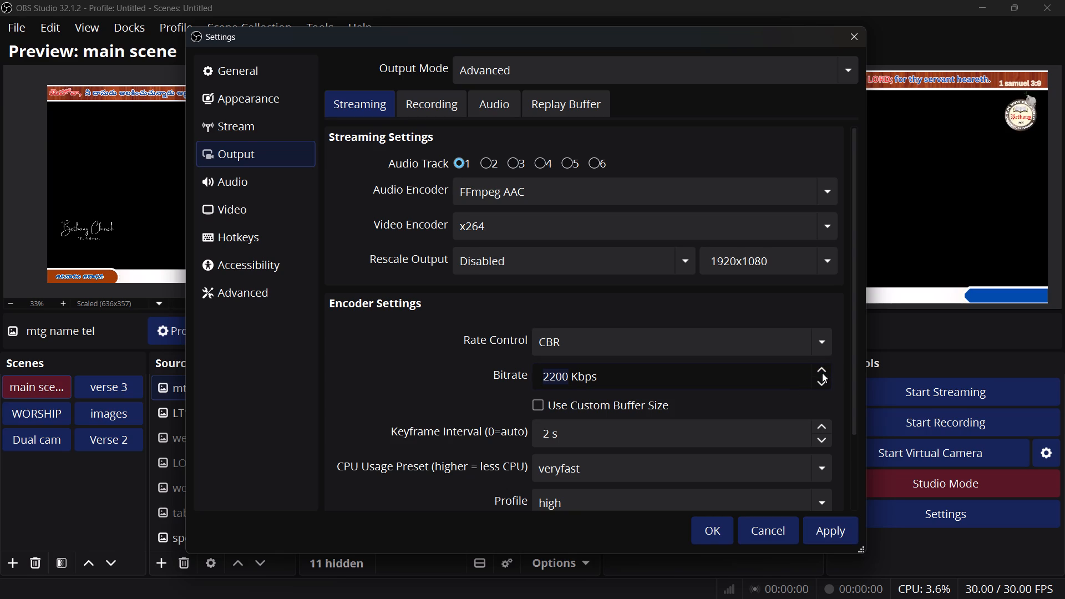
triple_click(822, 373)
triple_click(822, 373)
triple_click(822, 373)
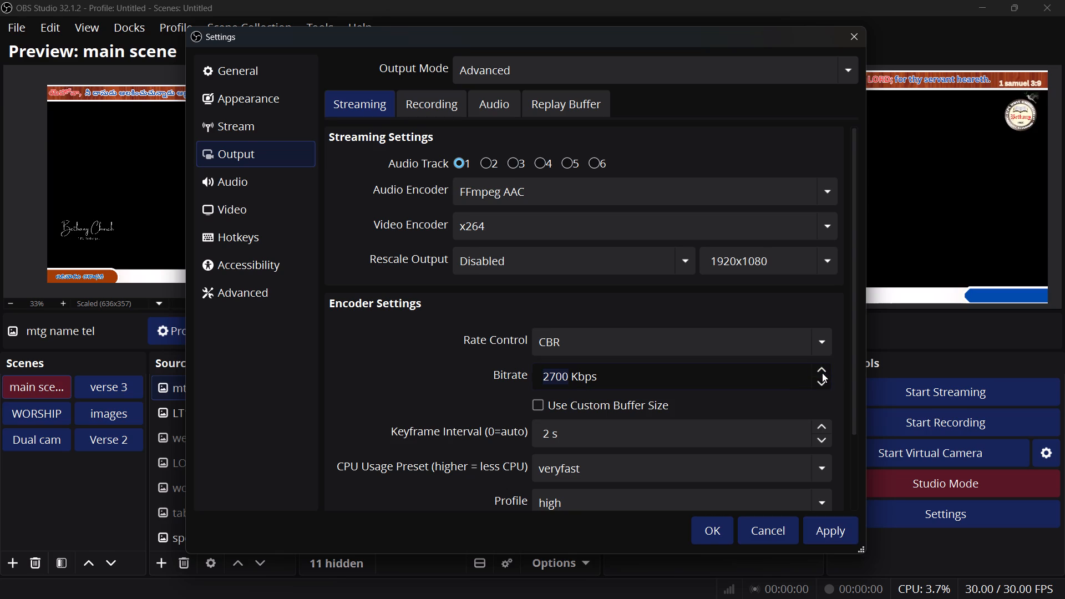
triple_click(822, 373)
triple_click(822, 373)
triple_click(822, 373)
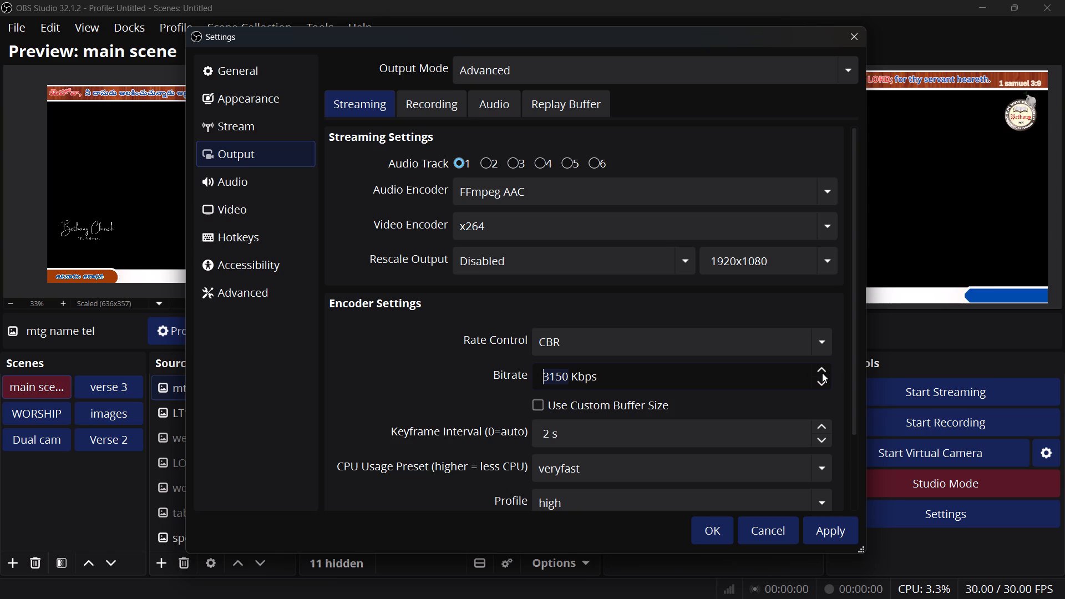
triple_click(822, 373)
triple_click(822, 373)
triple_click(822, 373)
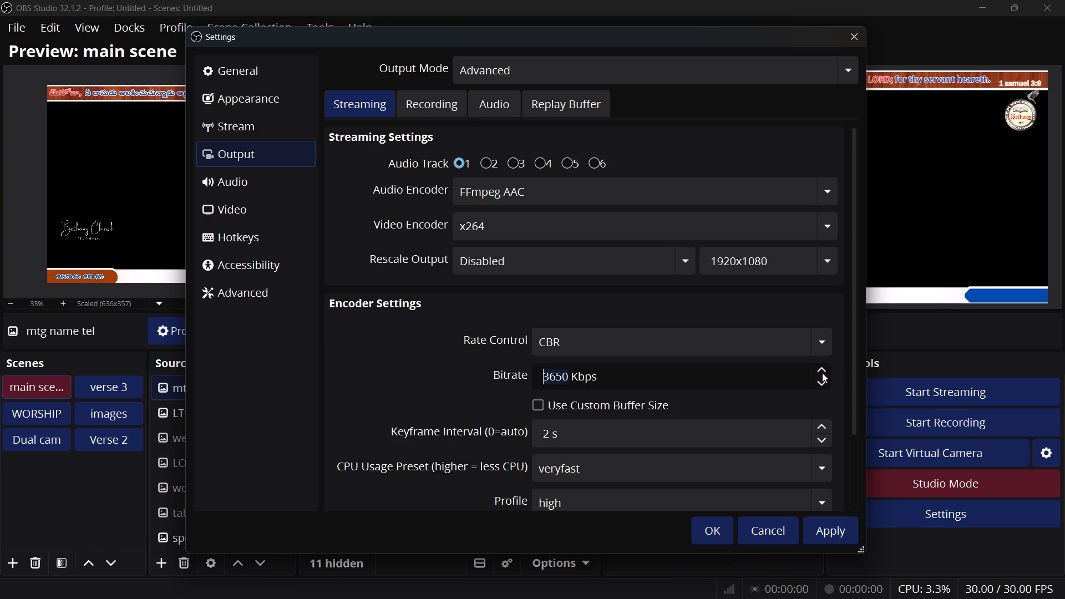
triple_click(822, 373)
triple_click(822, 373)
triple_click(822, 373)
triple_click(822, 373)
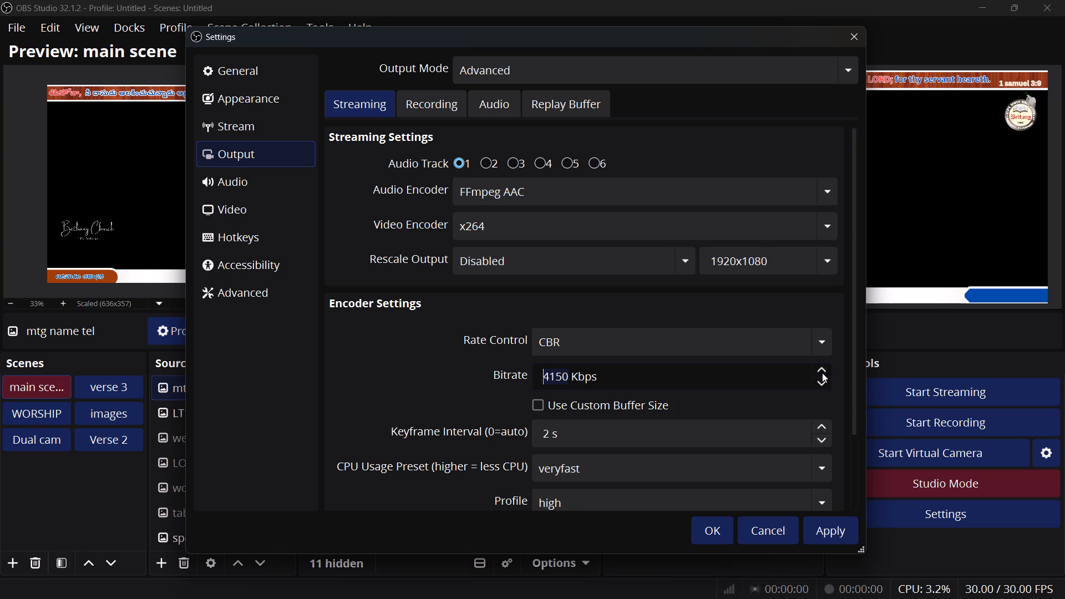
triple_click(822, 373)
triple_click(822, 373)
triple_click(822, 373)
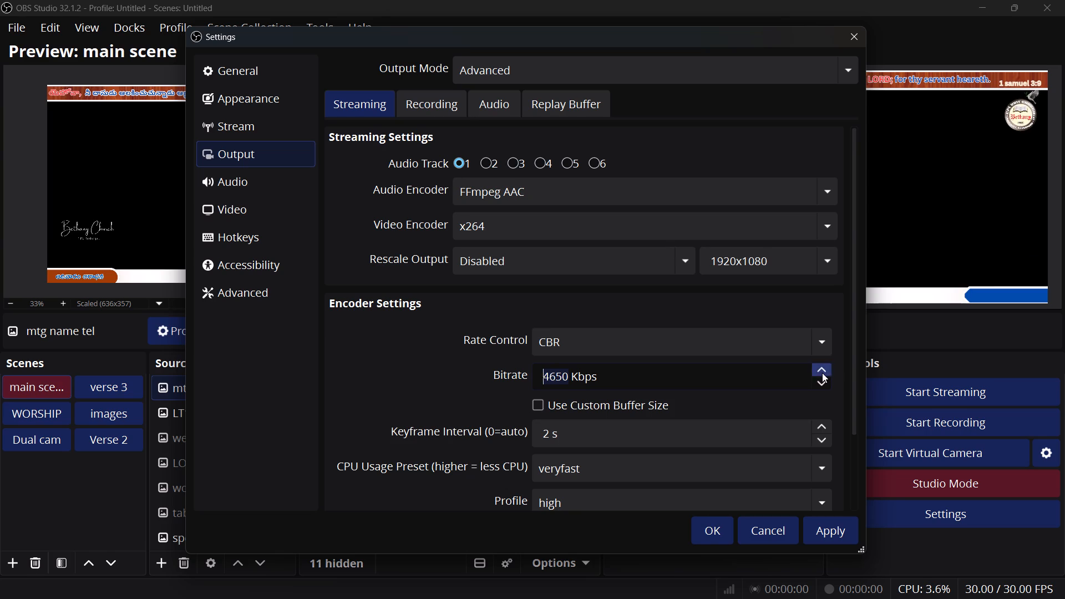
triple_click(822, 373)
triple_click(822, 373)
triple_click(822, 373)
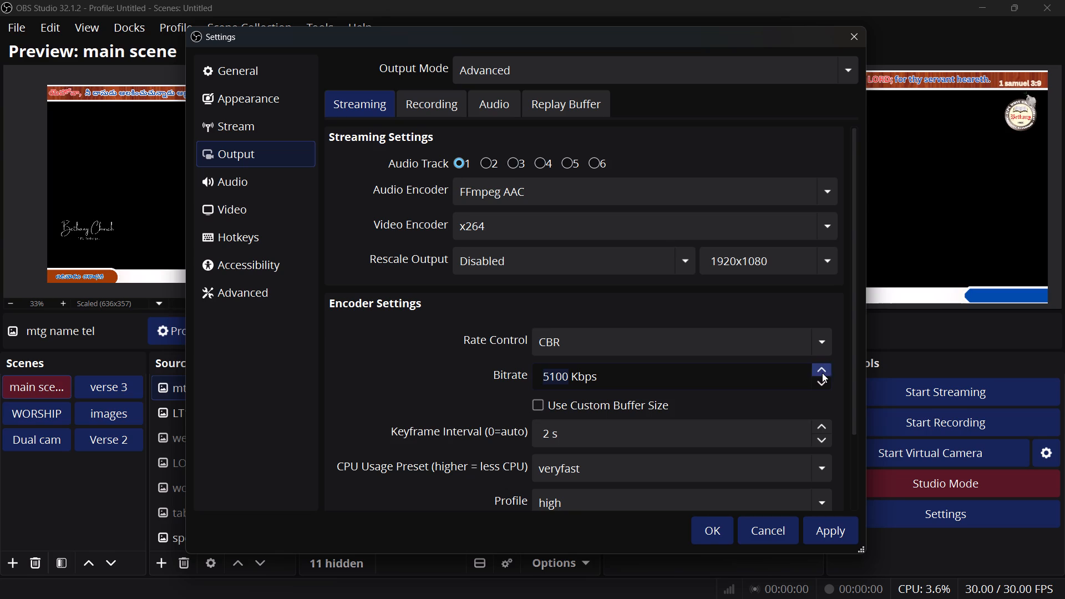
triple_click(822, 373)
triple_click(822, 373)
triple_click(822, 373)
triple_click(822, 373)
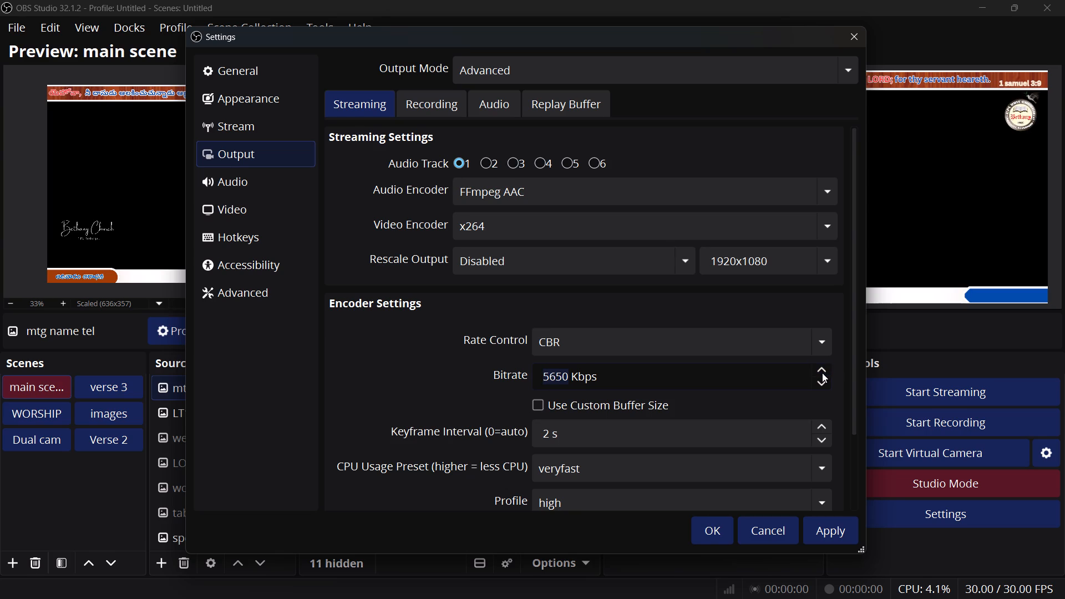
triple_click(822, 373)
double_click(822, 373)
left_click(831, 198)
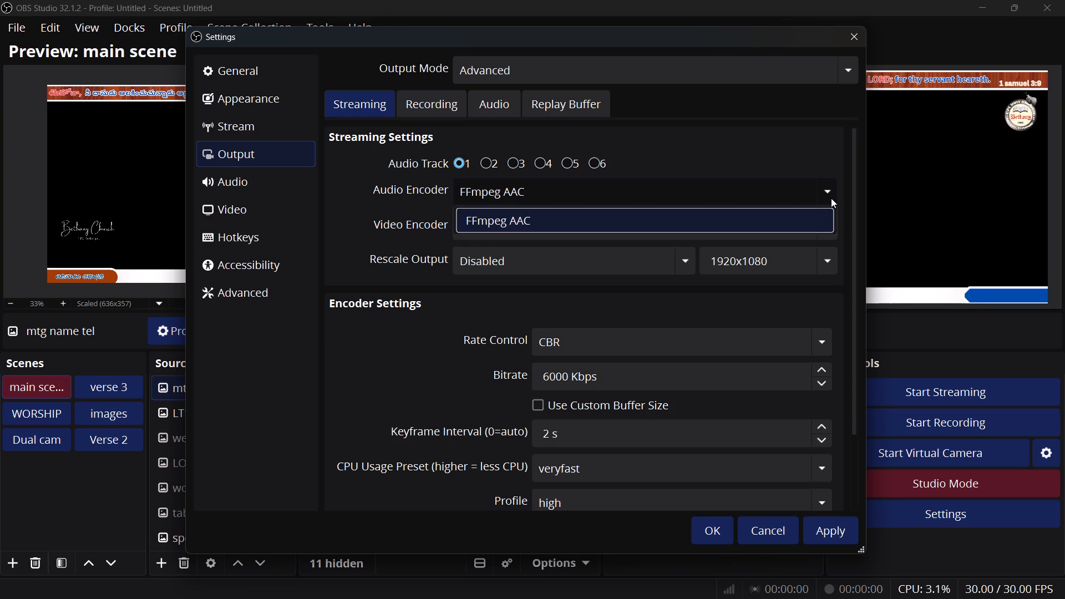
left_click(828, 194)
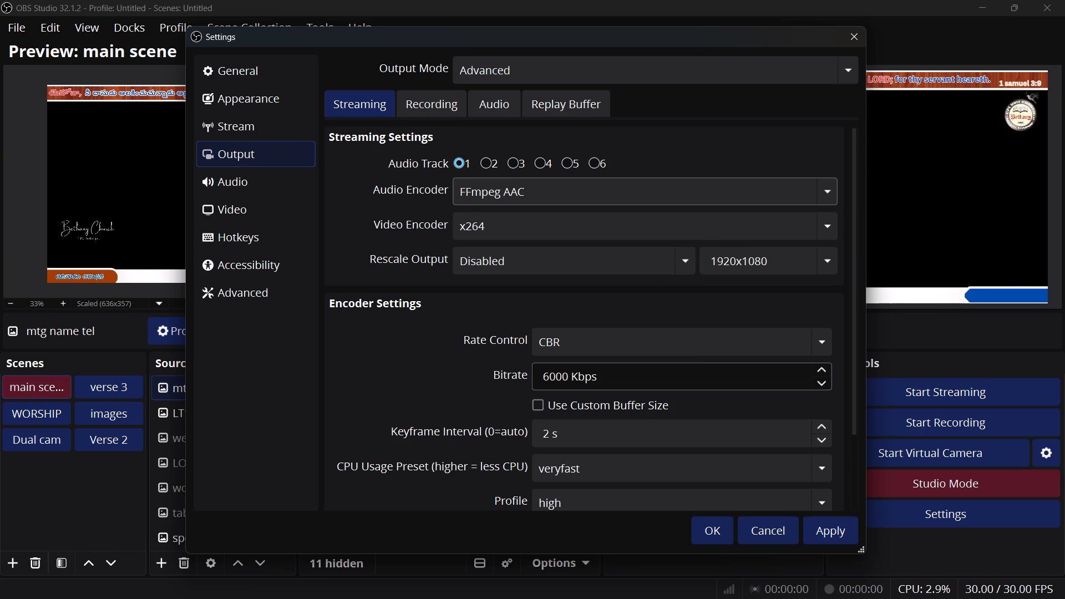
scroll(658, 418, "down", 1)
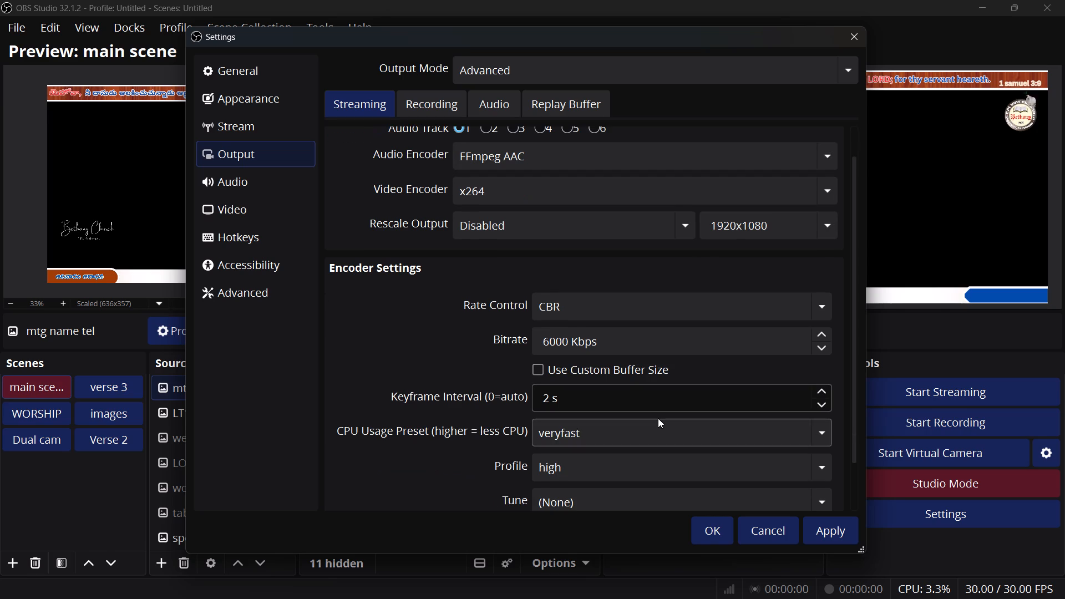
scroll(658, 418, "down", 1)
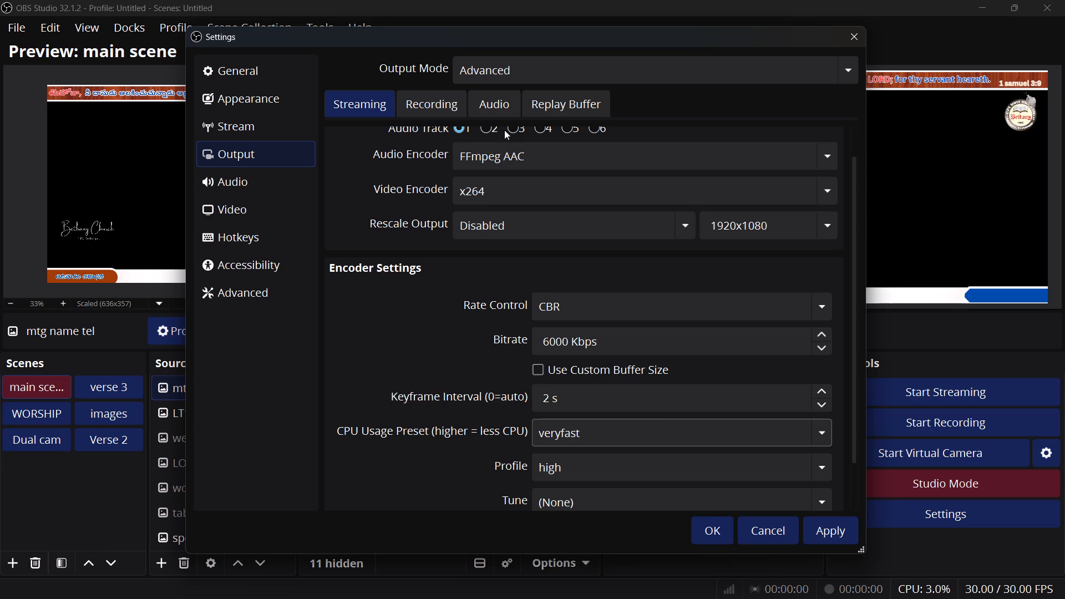
Open the audio track settings within the output settings.
left_click(492, 106)
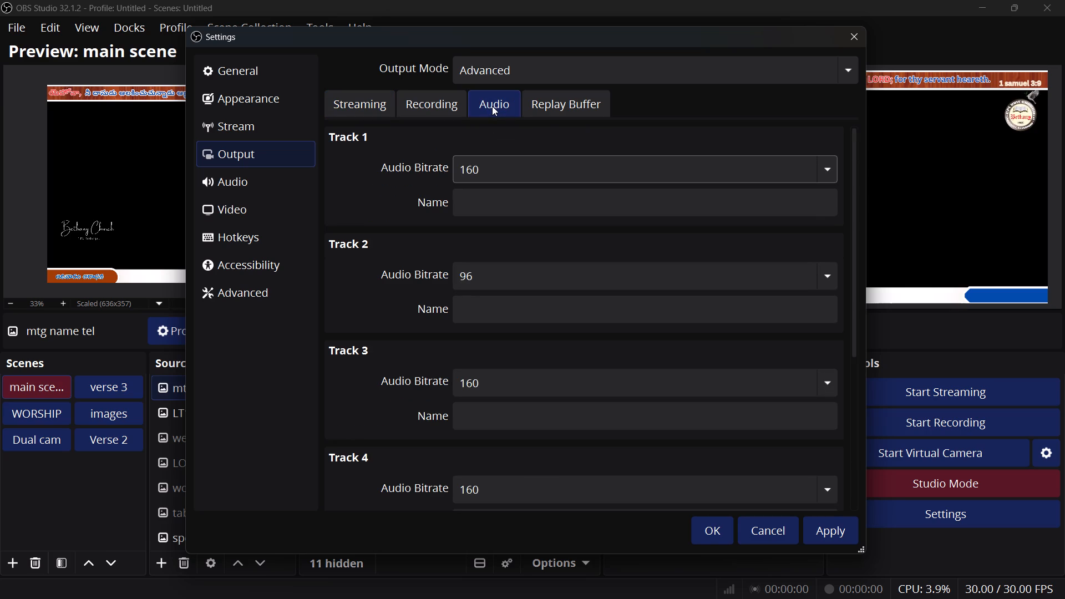
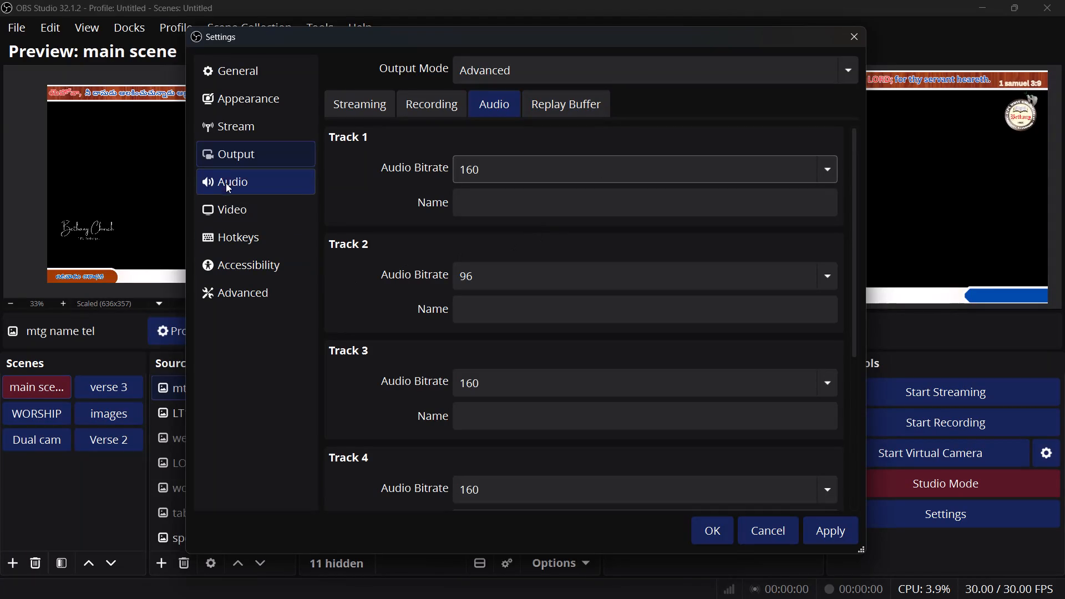
Return to the streaming output settings and review the encoder settings from the audio track choice to the x264 options.
left_click(265, 151)
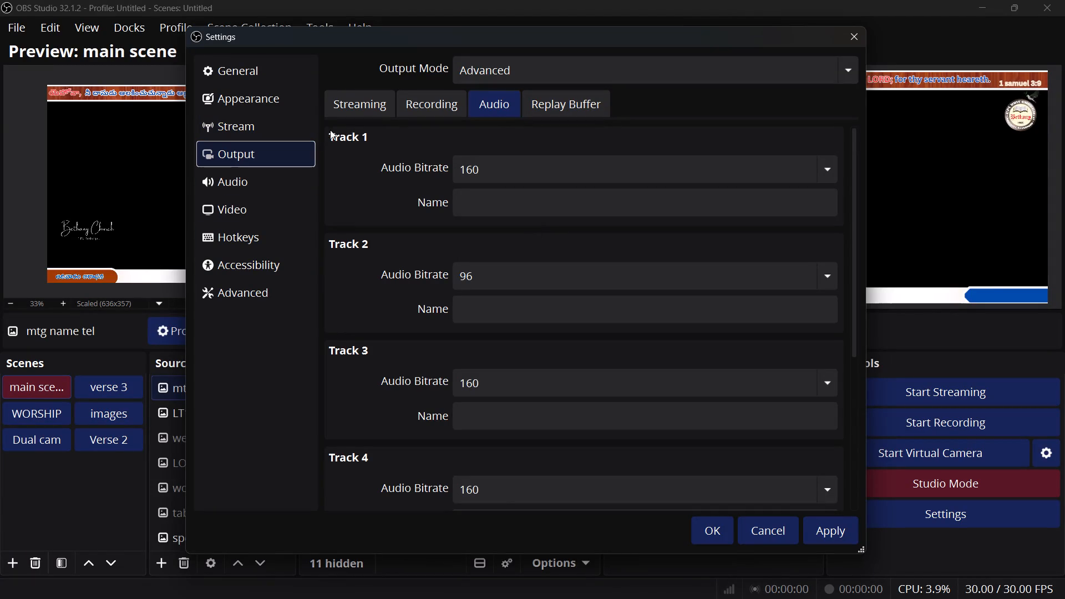
left_click(363, 109)
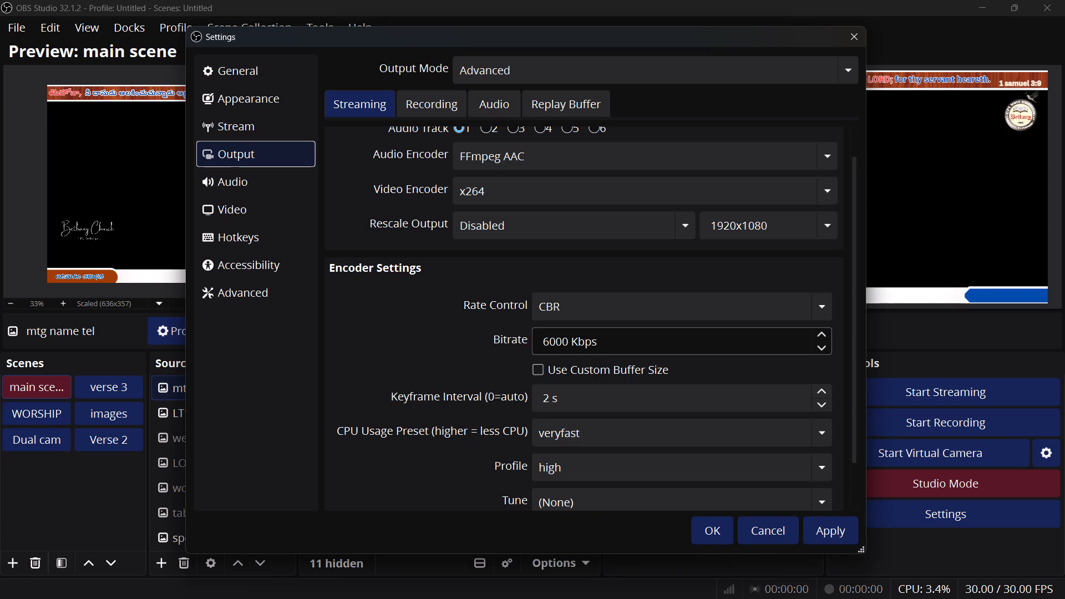
scroll(699, 348, "down", 2)
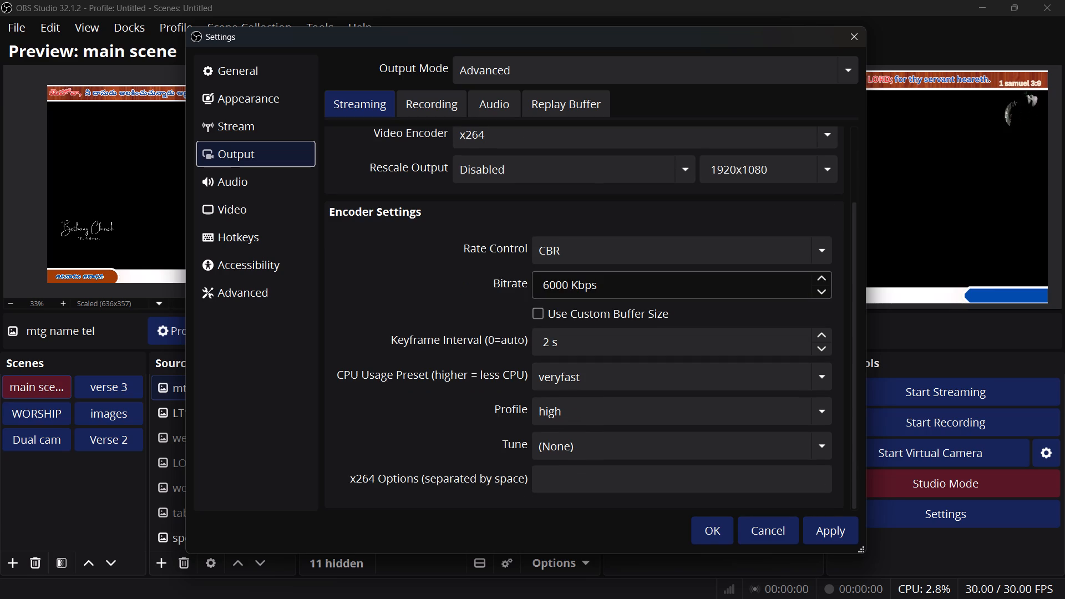
scroll(699, 348, "up", 2)
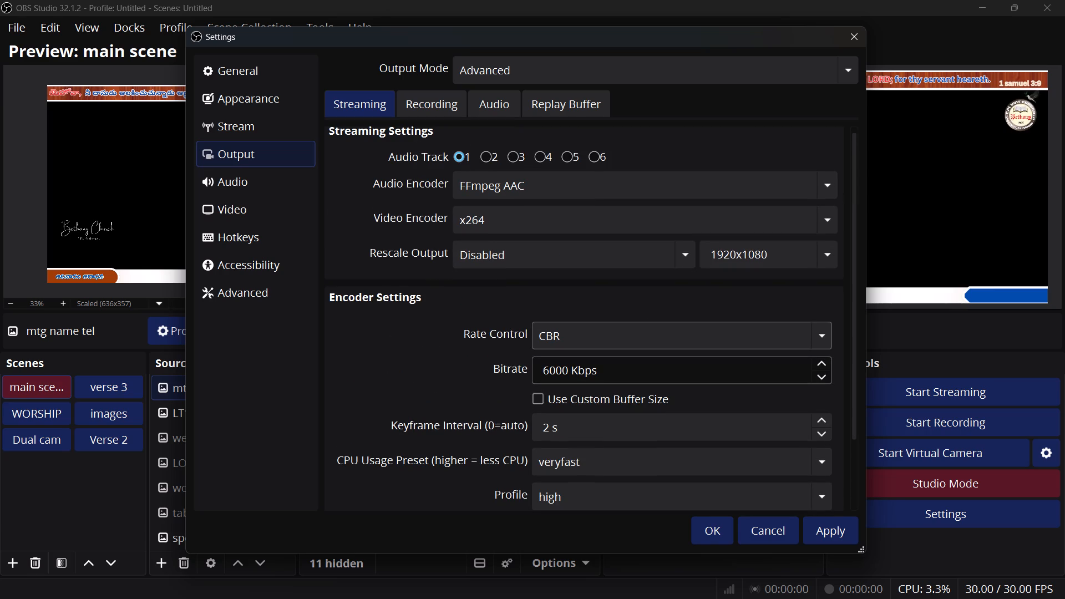
scroll(699, 348, "up", 2)
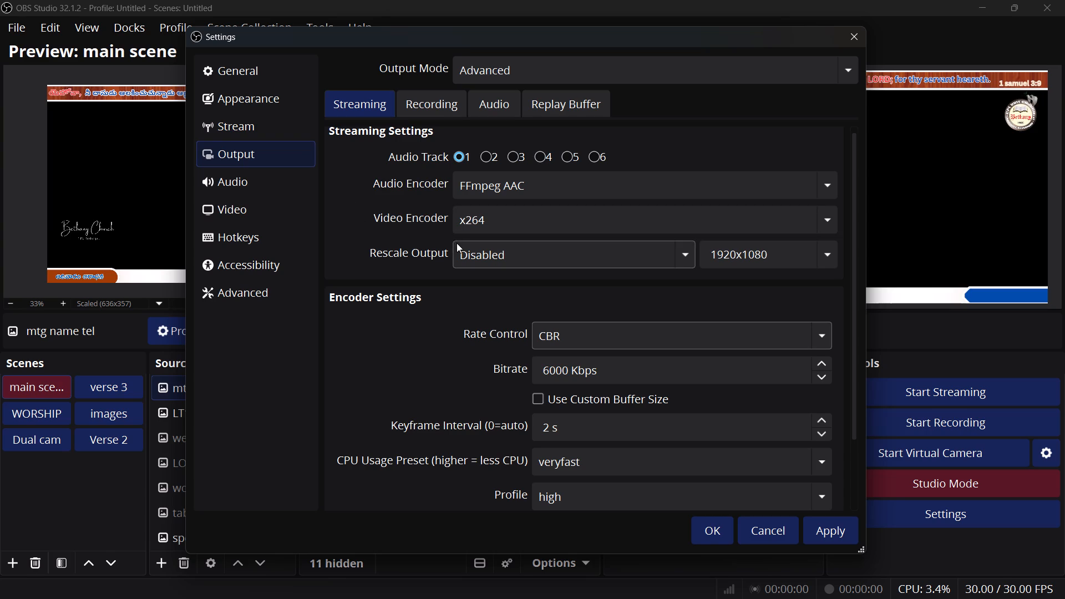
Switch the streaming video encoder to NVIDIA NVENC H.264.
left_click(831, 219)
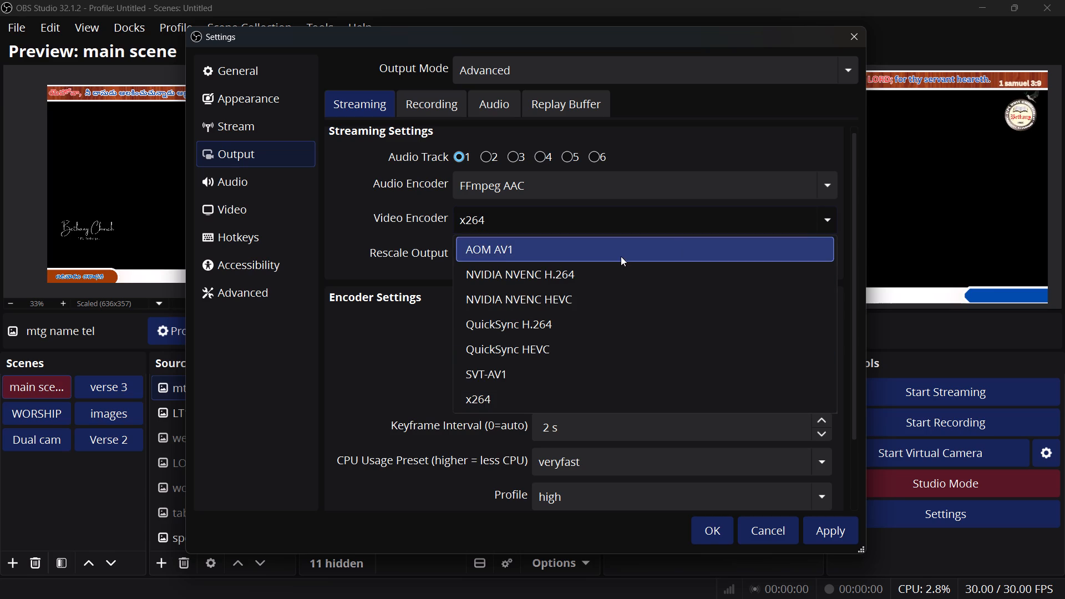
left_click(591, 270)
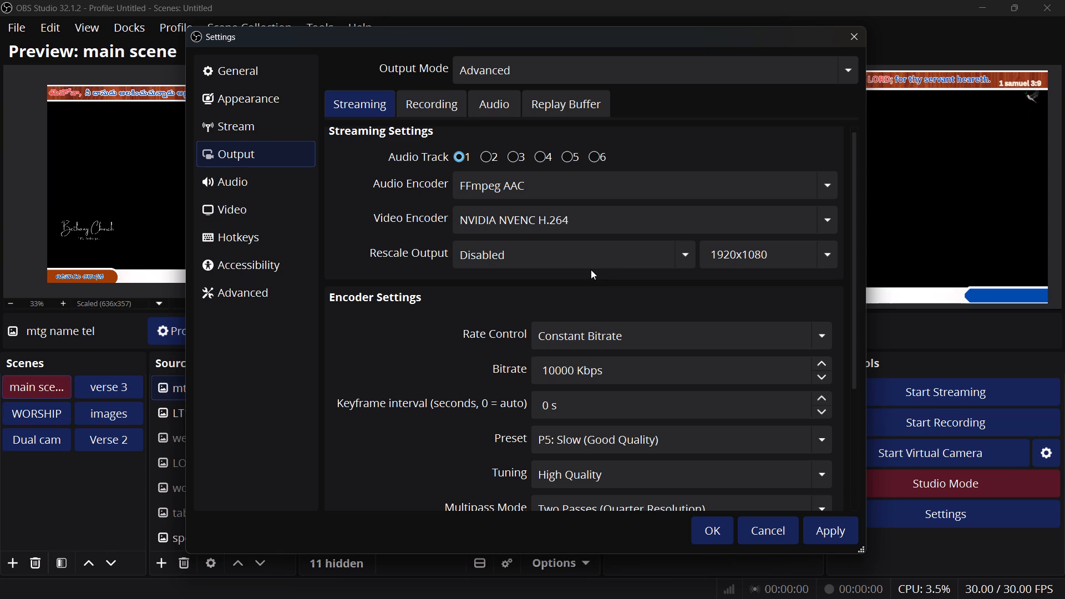
Examine the rate control choices offered for the NVIDIA NVENC H.264 encoder without changing the selection.
left_click(815, 338)
scroll(694, 413, "down", 2)
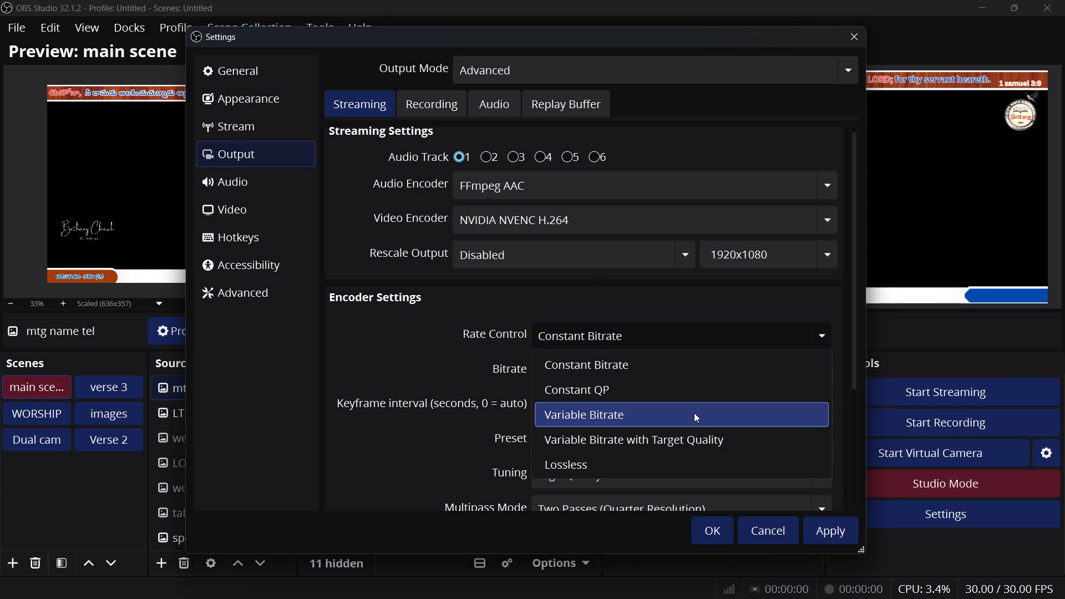
scroll(694, 413, "down", 1)
scroll(694, 413, "up", 1)
scroll(694, 413, "down", 4)
scroll(694, 413, "up", 4)
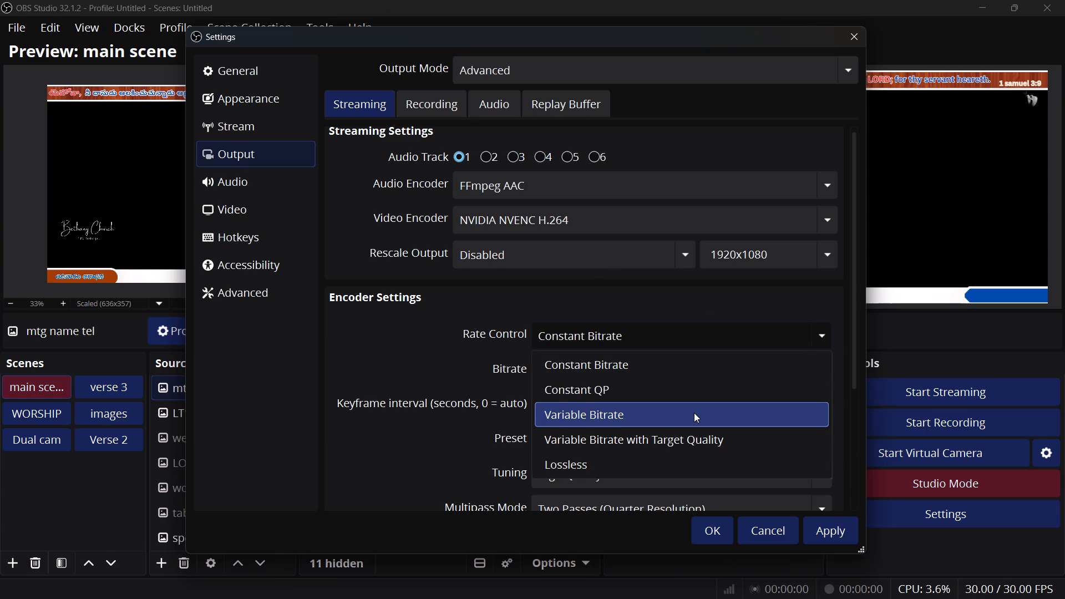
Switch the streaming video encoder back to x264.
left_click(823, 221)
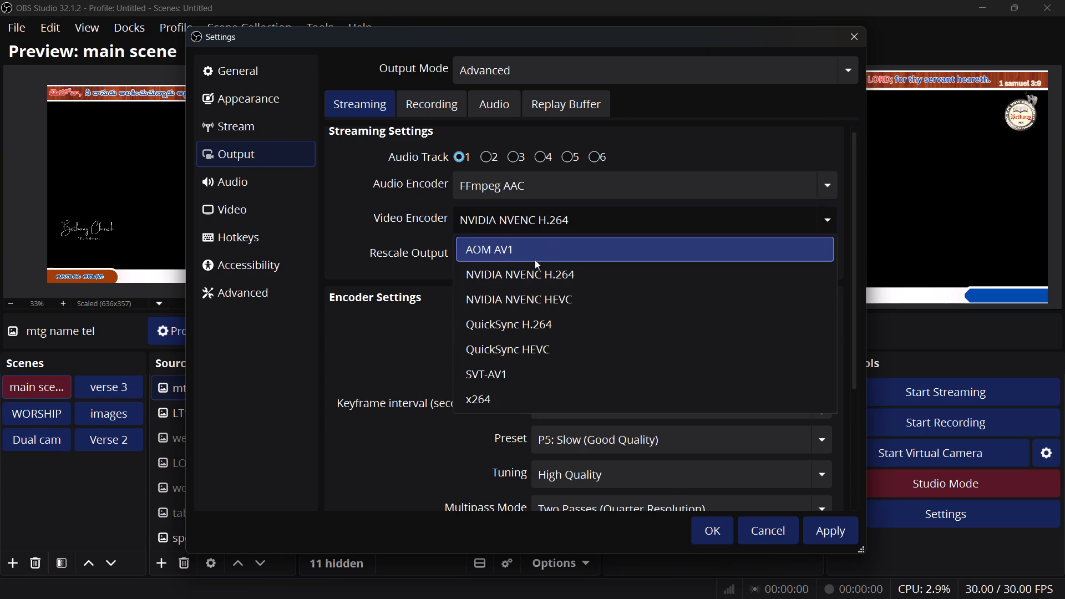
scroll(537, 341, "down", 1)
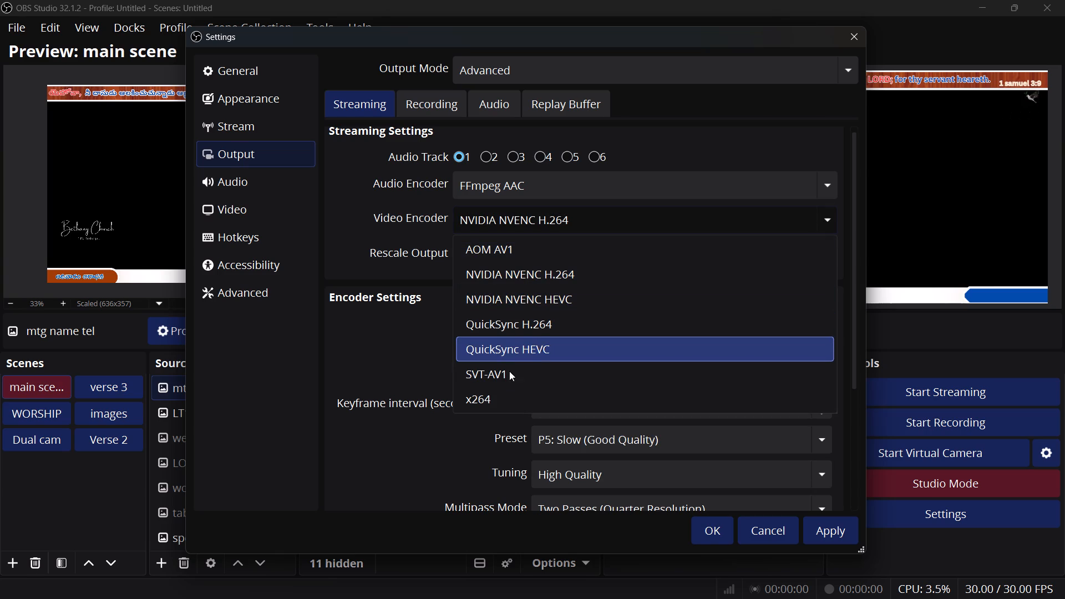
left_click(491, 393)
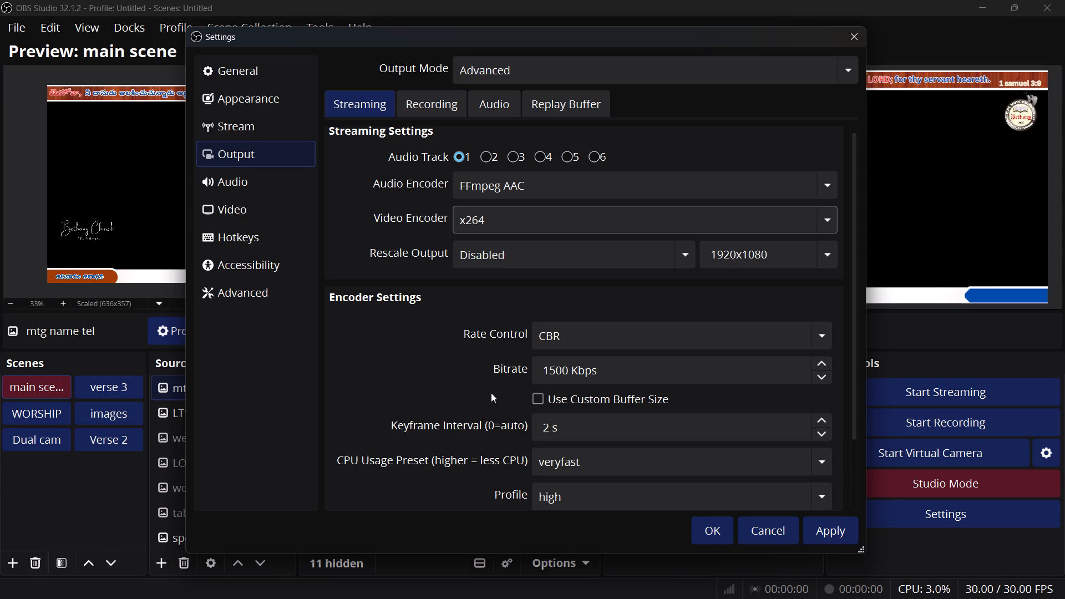
Check which audio encoders are available for streaming.
left_click(824, 191)
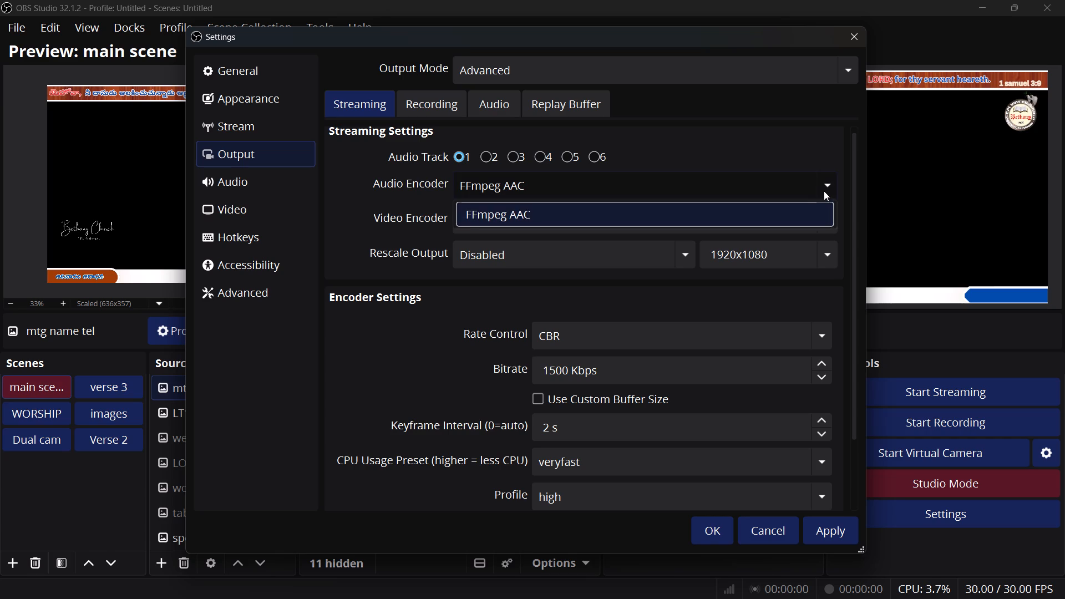
left_click(824, 191)
Set the streaming video encoder to NVIDIA NVENC H.264.
left_click(824, 225)
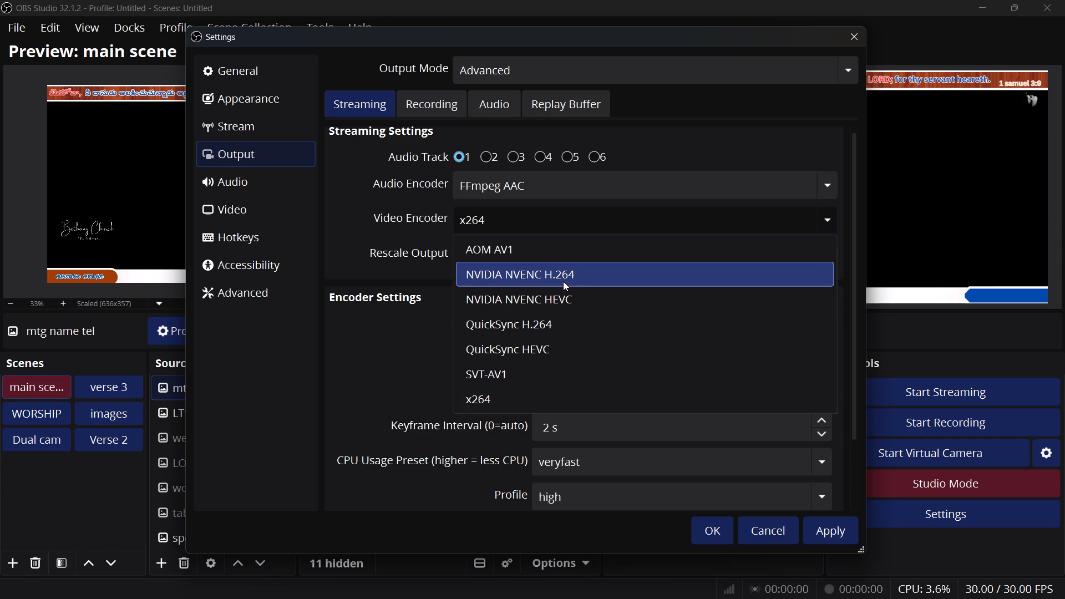
left_click(563, 281)
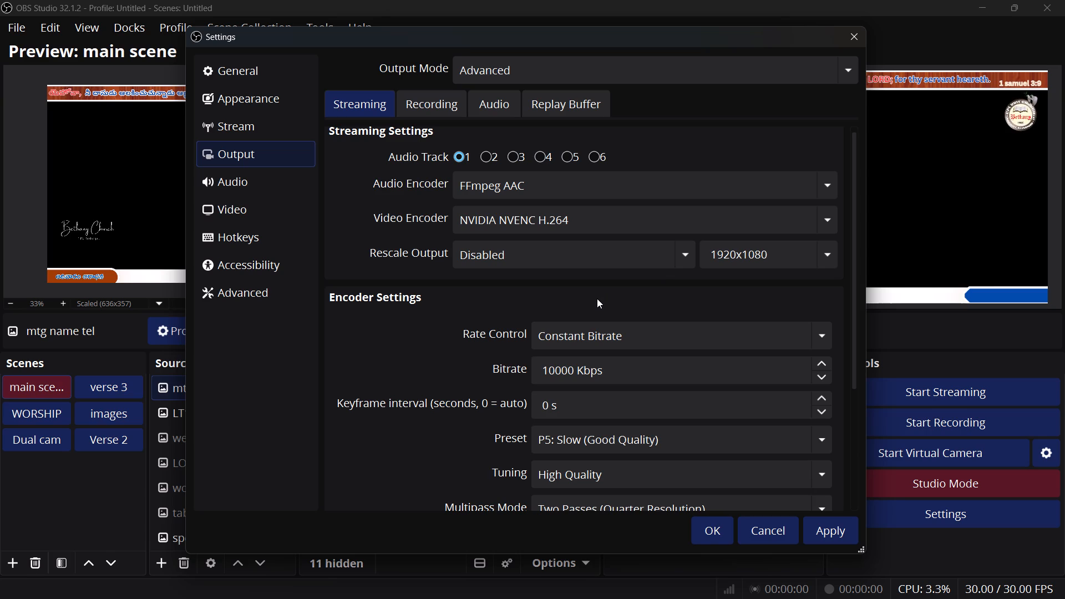
Open the preset choices in the NVIDIA NVENC H.264 encoder settings.
scroll(597, 298, "down", 2)
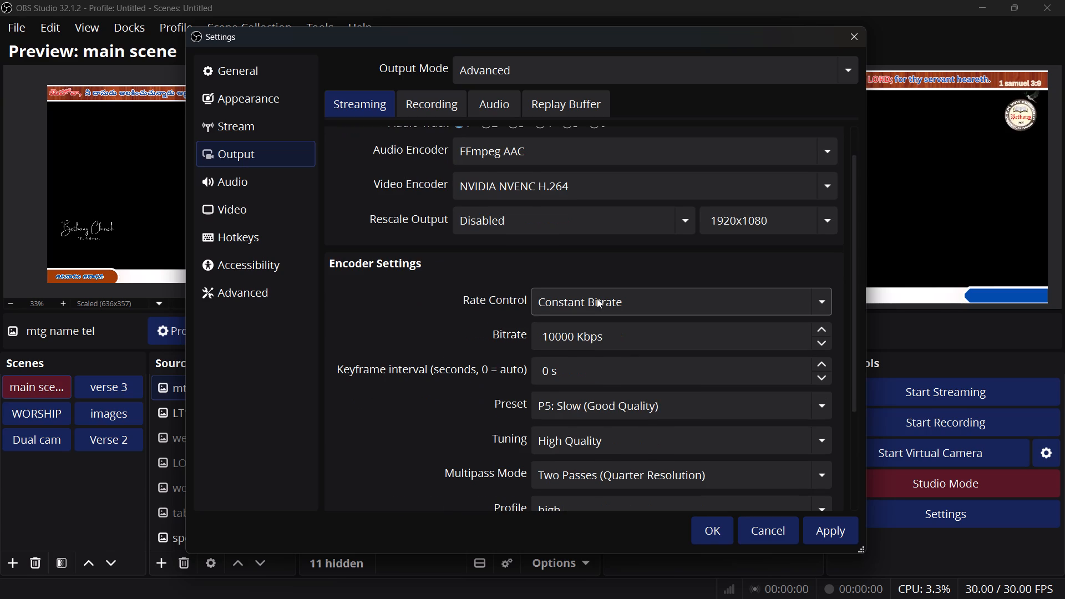
scroll(606, 272, "down", 4)
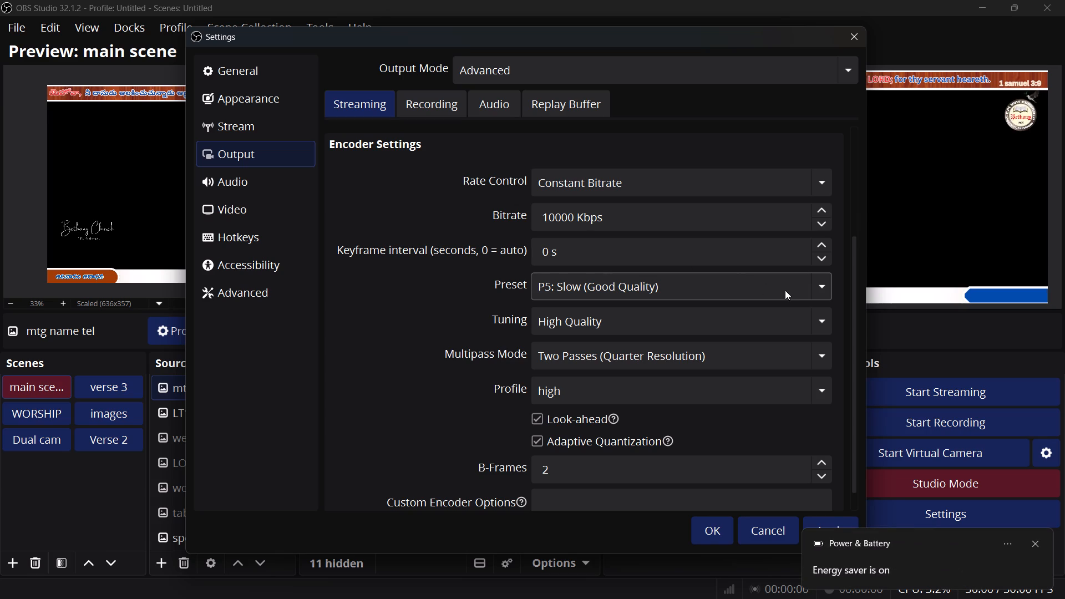
left_click(821, 286)
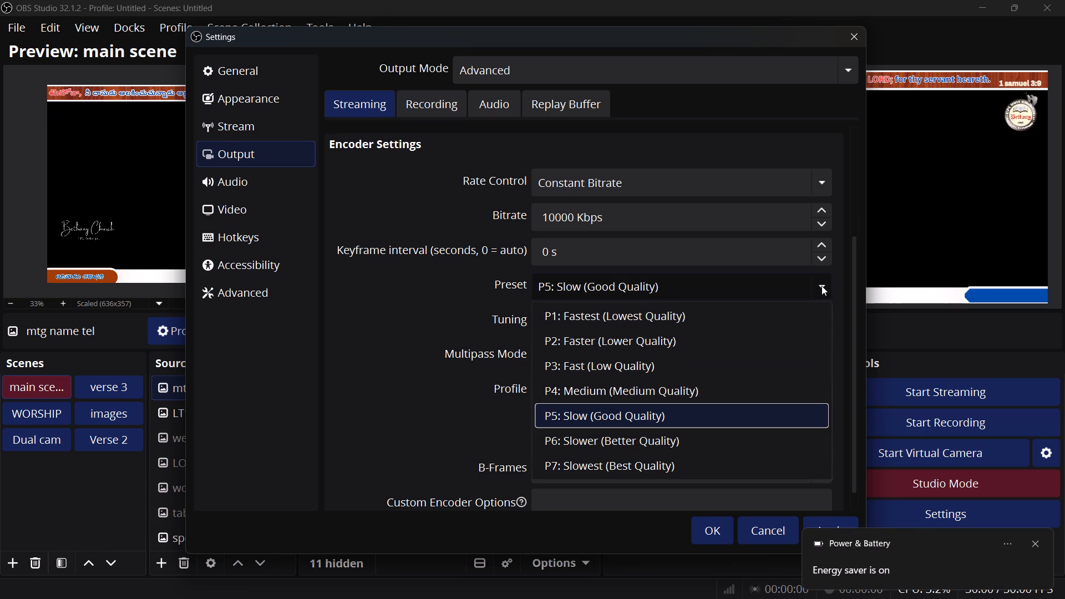
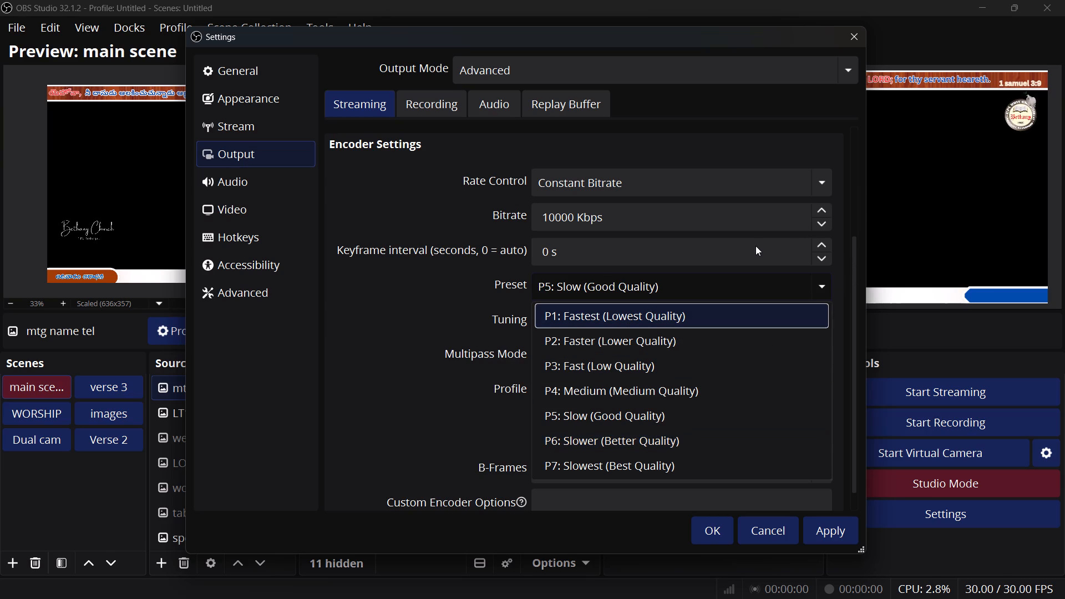
Set the streaming encoder's bitrate to 8000 Kbps.
triple_click(821, 222)
triple_click(821, 222)
triple_click(821, 222)
triple_click(821, 222)
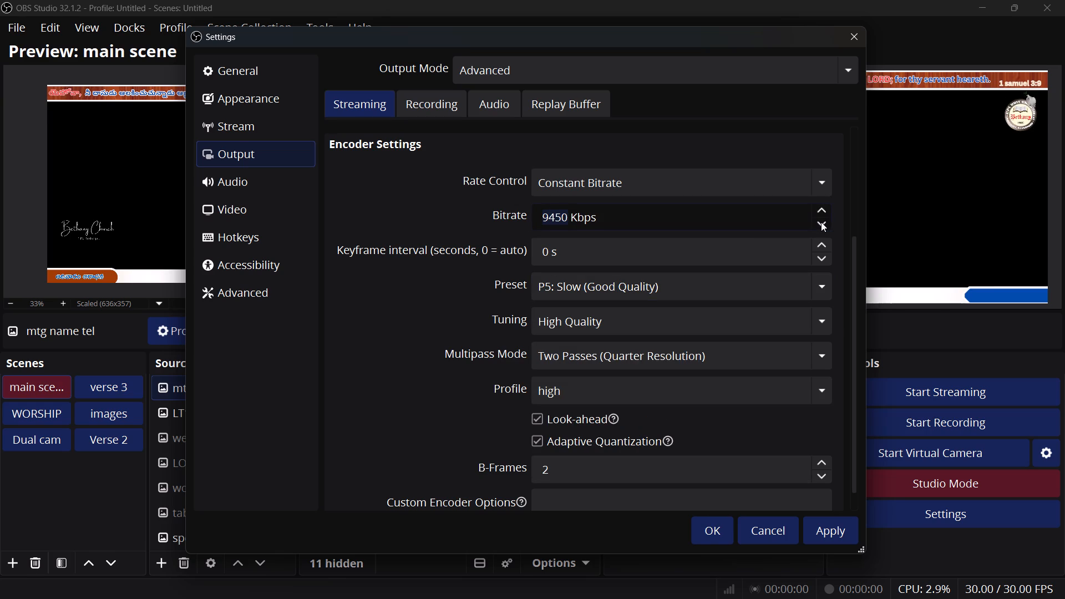
triple_click(821, 222)
triple_click(821, 222)
triple_click(821, 222)
triple_click(821, 222)
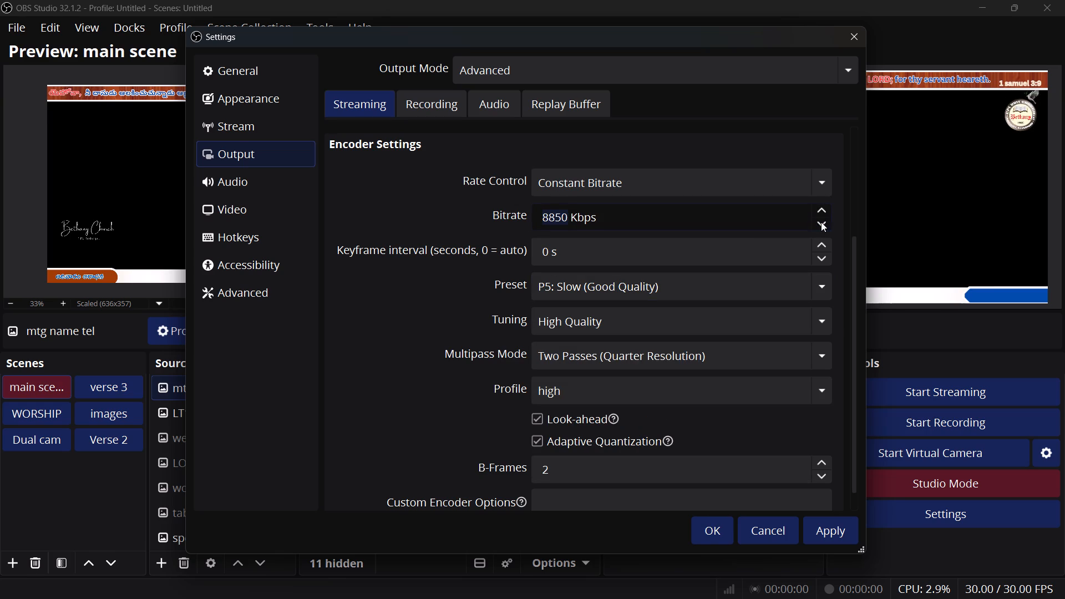
triple_click(821, 222)
triple_click(821, 222)
triple_click(821, 222)
triple_click(821, 222)
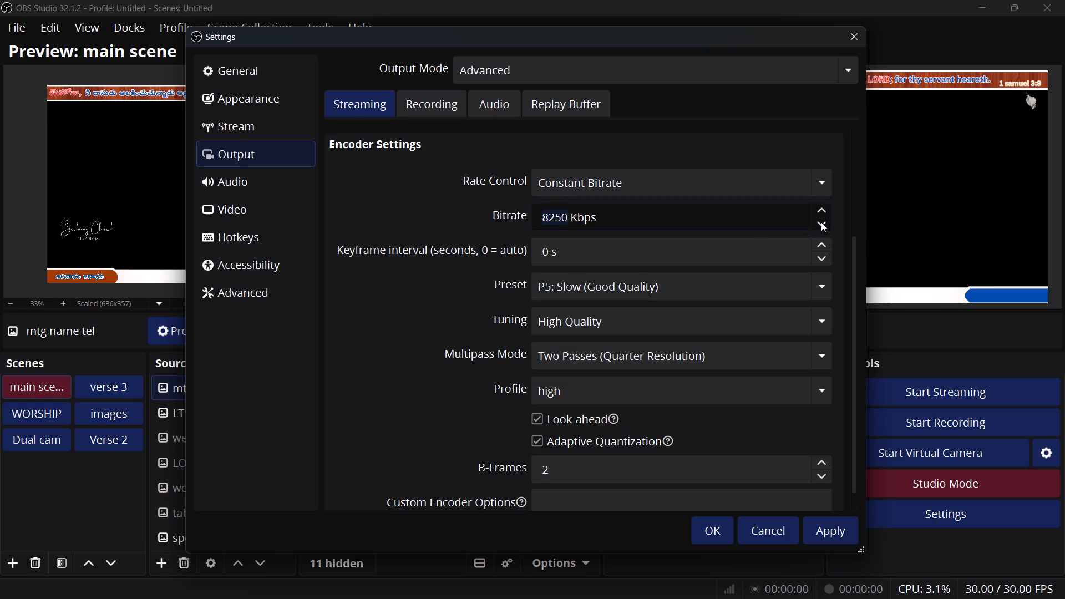
triple_click(821, 222)
double_click(821, 222)
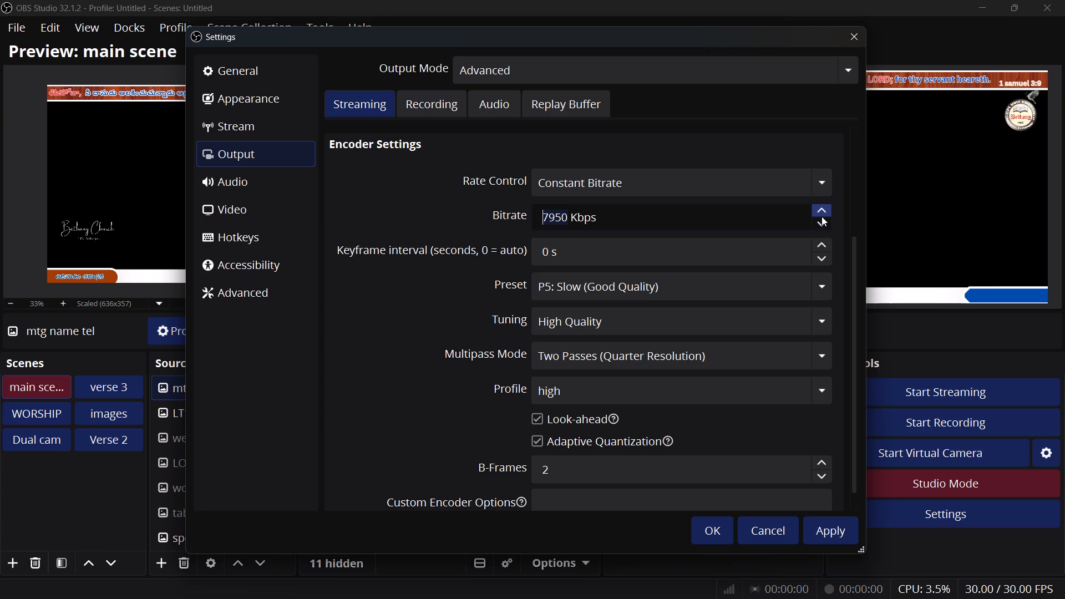
left_click(822, 215)
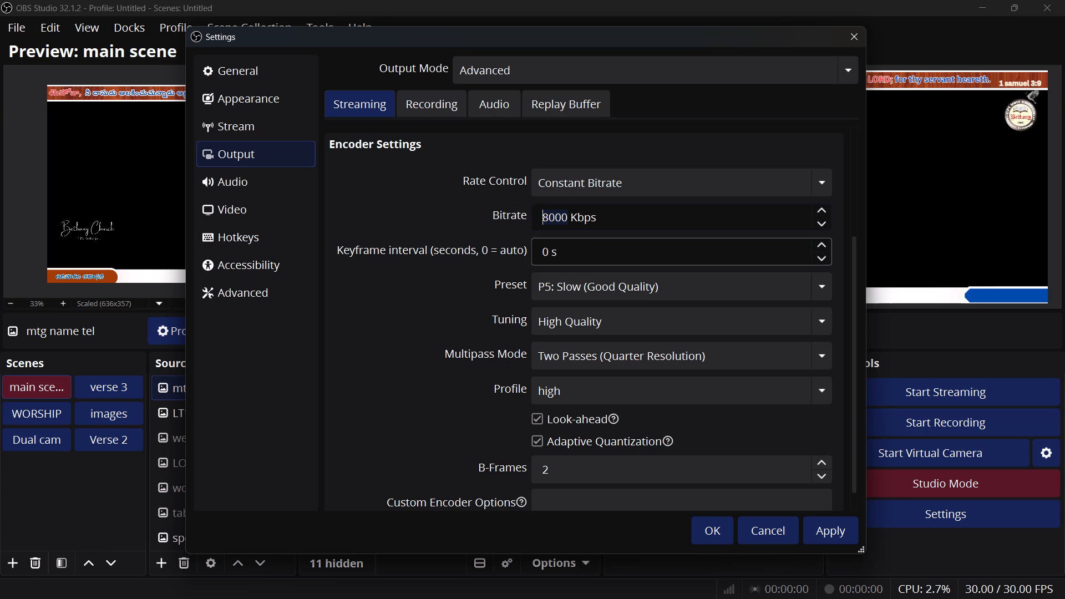
Check which rate control modes the streaming encoder offers, keeping Constant Bitrate.
scroll(673, 285, "up", 3)
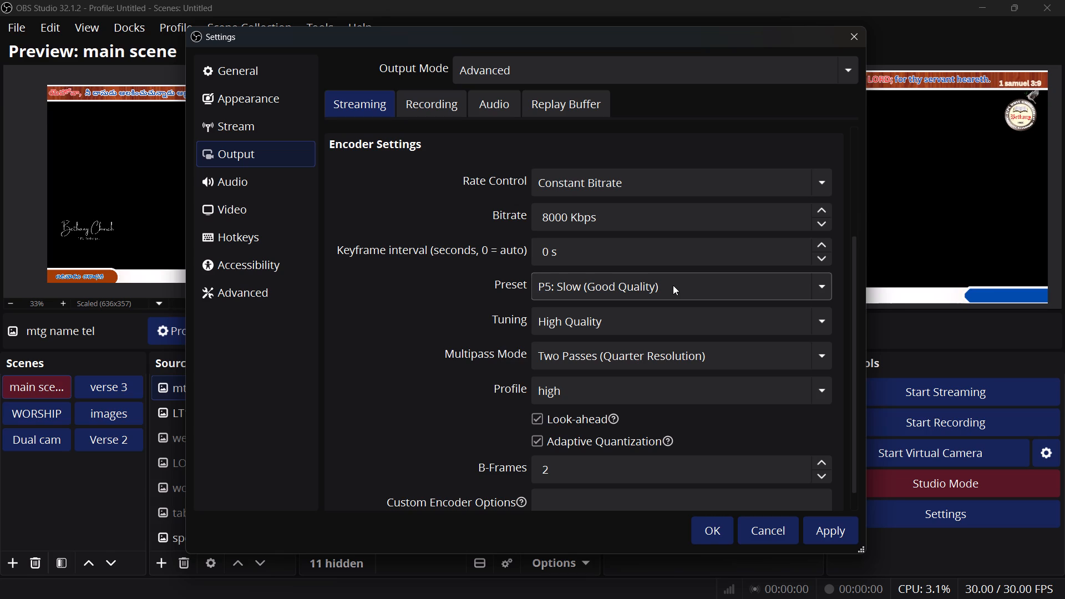
left_click(821, 184)
scroll(651, 296, "down", 2)
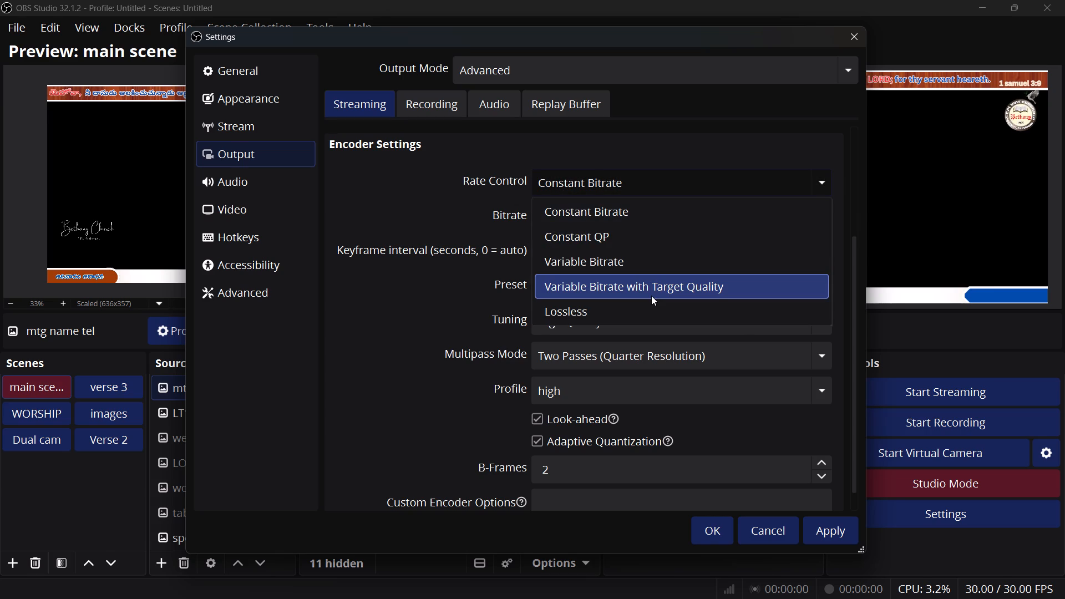
scroll(651, 296, "down", 2)
left_click(400, 313)
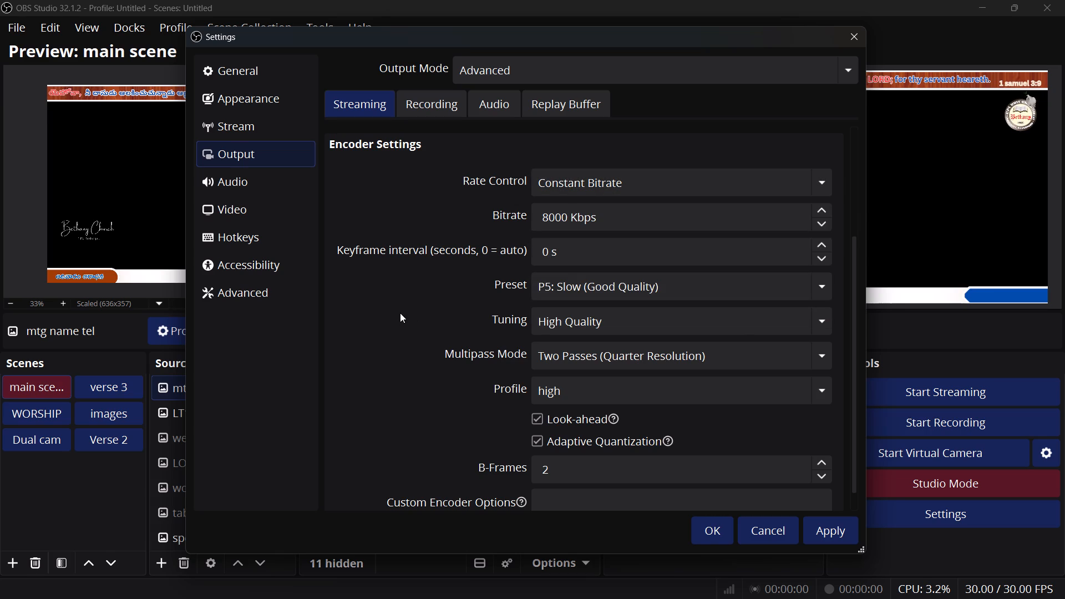
Set the streaming encoder's keyframe interval to 2 s.
left_click(815, 243)
left_click(815, 243)
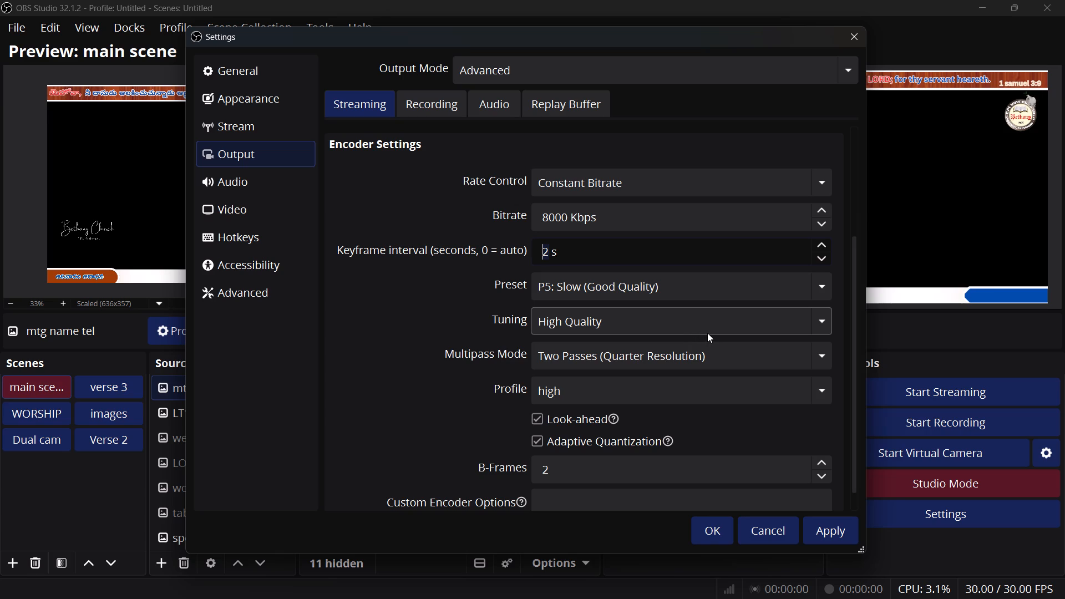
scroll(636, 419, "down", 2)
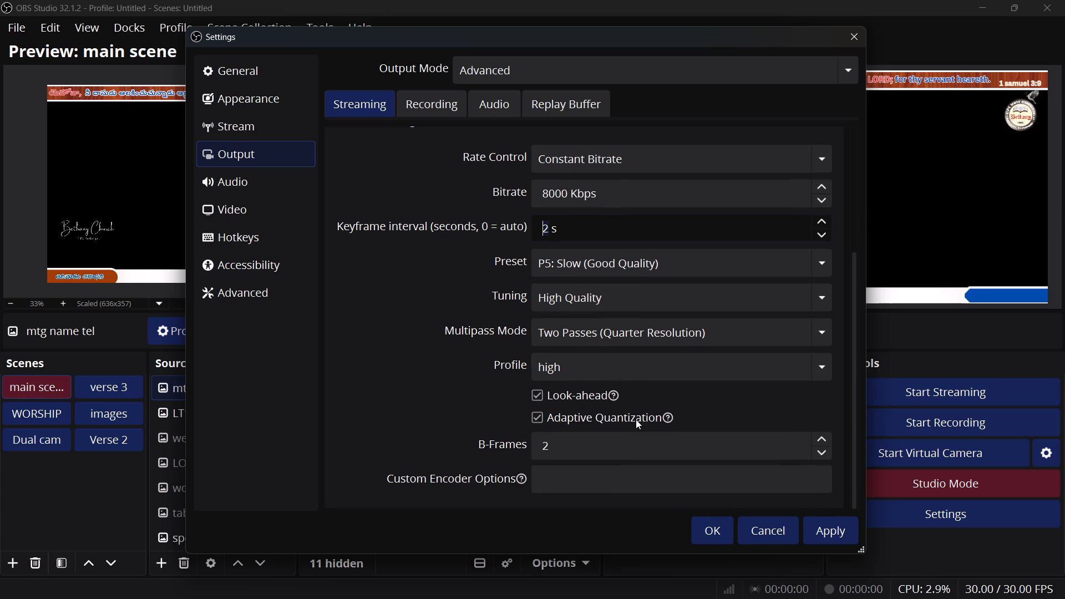
Apply the changed streaming output settings, keeping the settings window open.
left_click(819, 531)
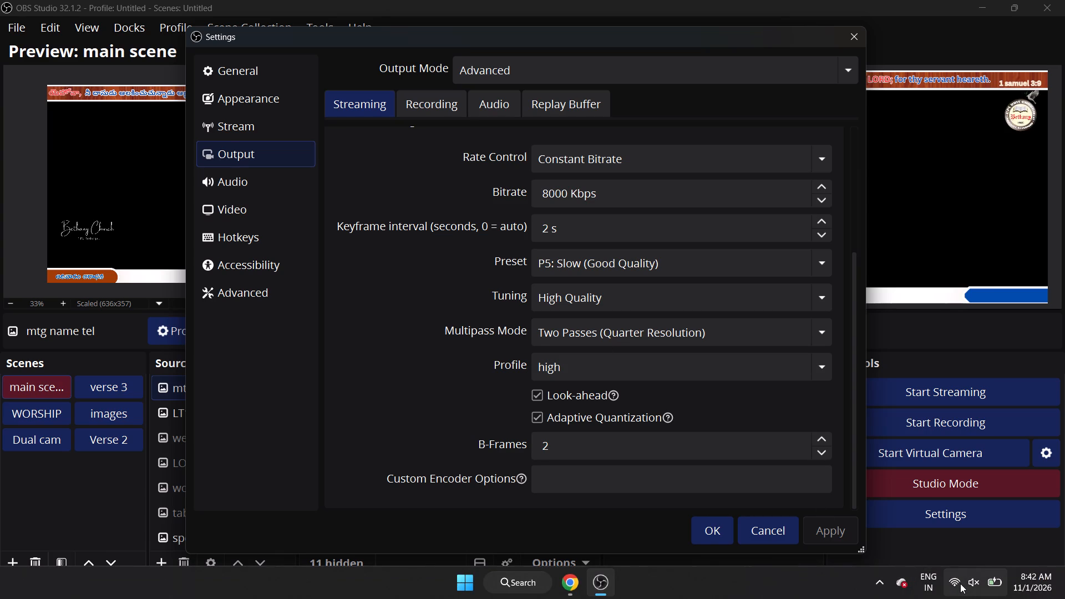
Check the computer's Wi-Fi connection in the system quick settings, then return to the streaming output settings.
left_click(960, 583)
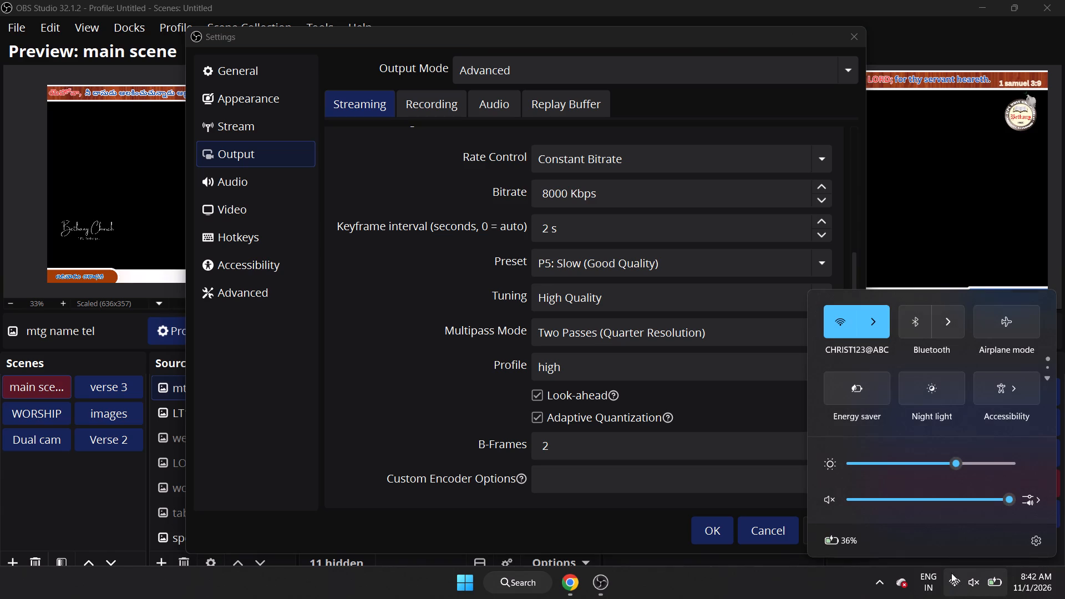
left_click(378, 435)
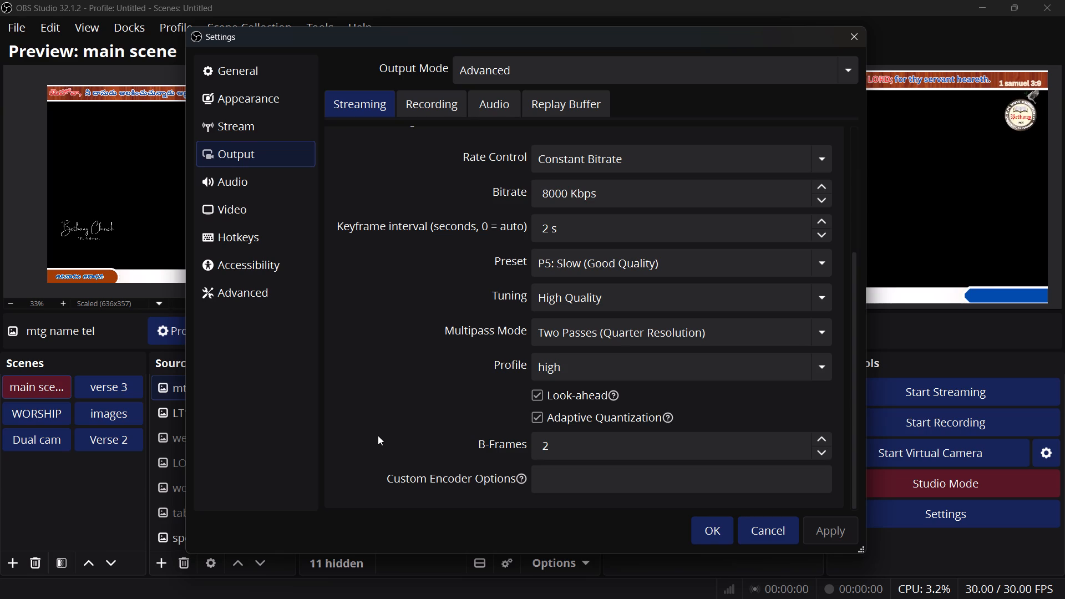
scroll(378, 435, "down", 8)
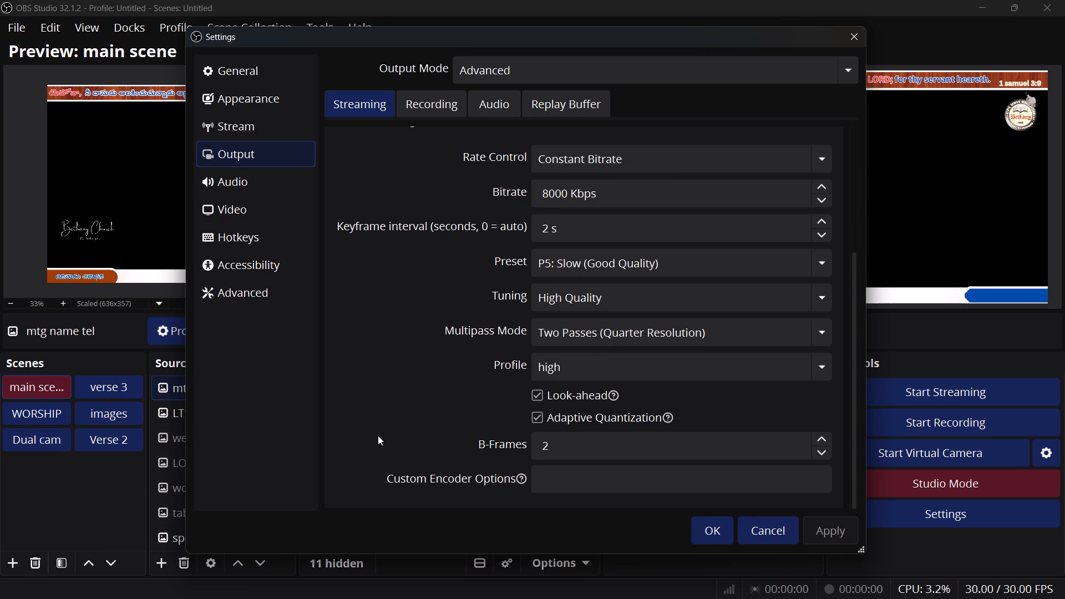
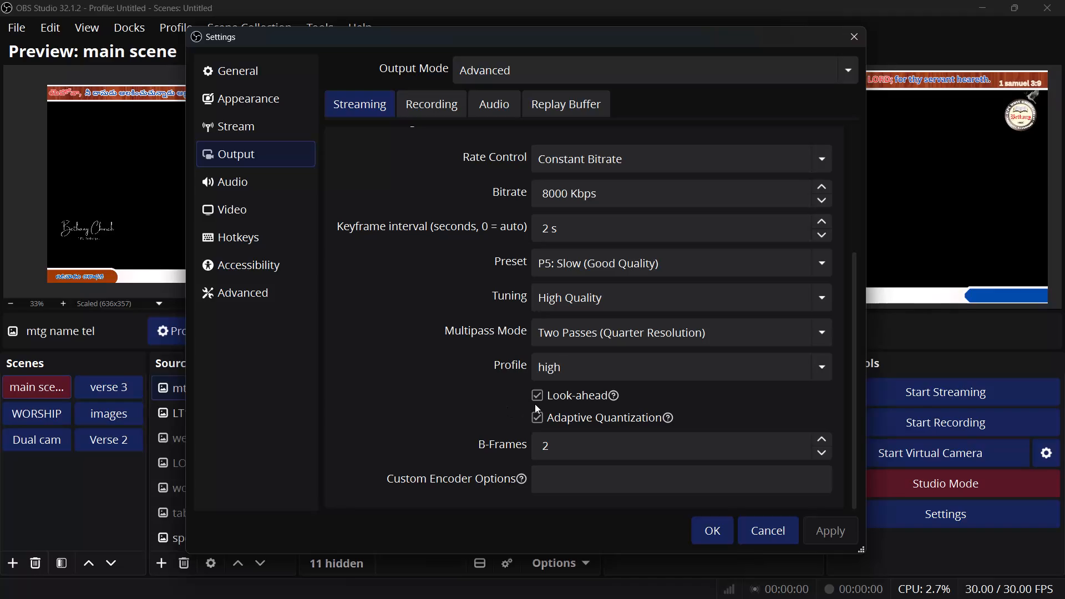
Disable Look-ahead and Adaptive Quantization for the streaming encoder and apply the changes.
scroll(535, 404, "down", 4)
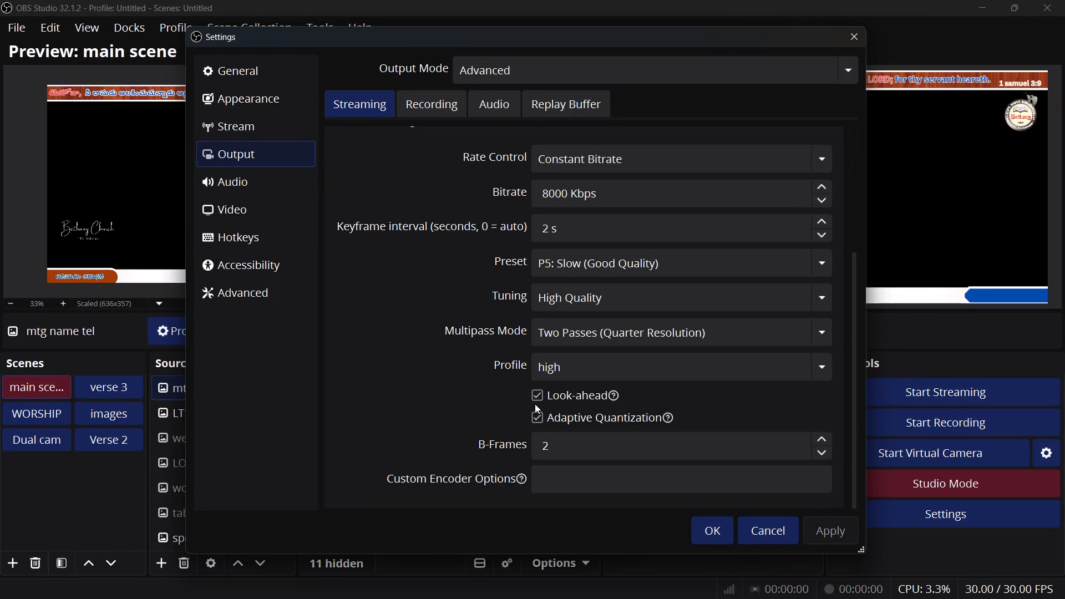
left_click(536, 395)
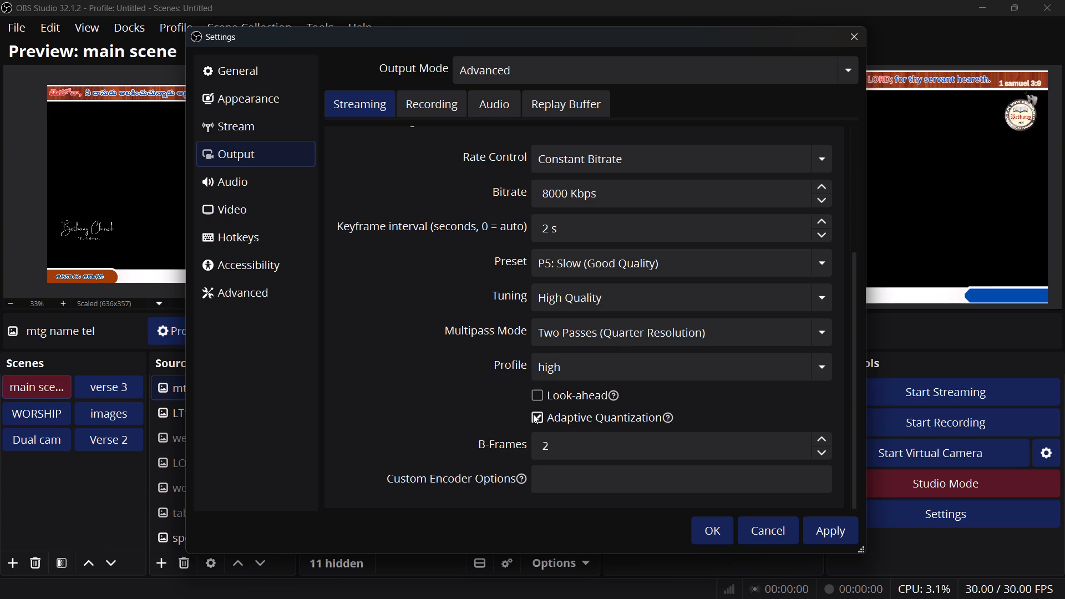
left_click(533, 415)
left_click(829, 526)
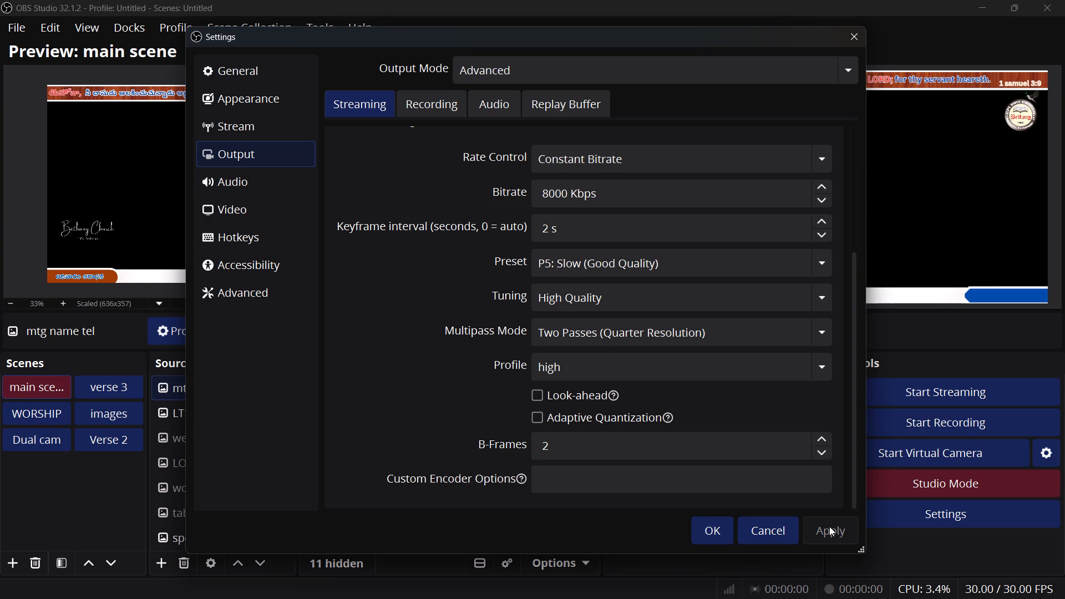
Review the video resolution, downscale filter and FPS settings, then accept and close the settings.
left_click(233, 219)
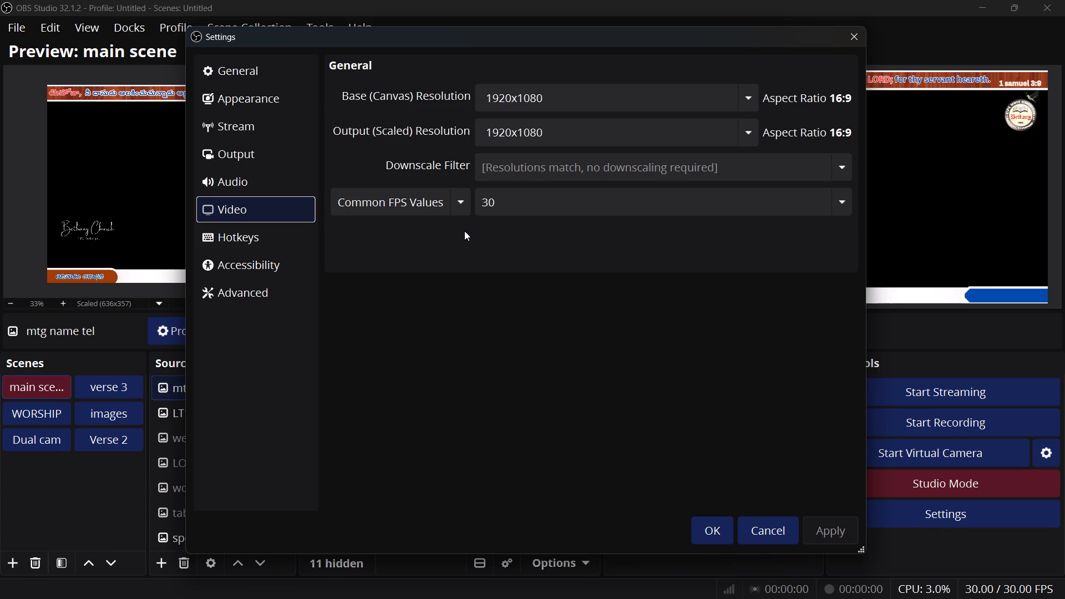
left_click(842, 165)
left_click(717, 530)
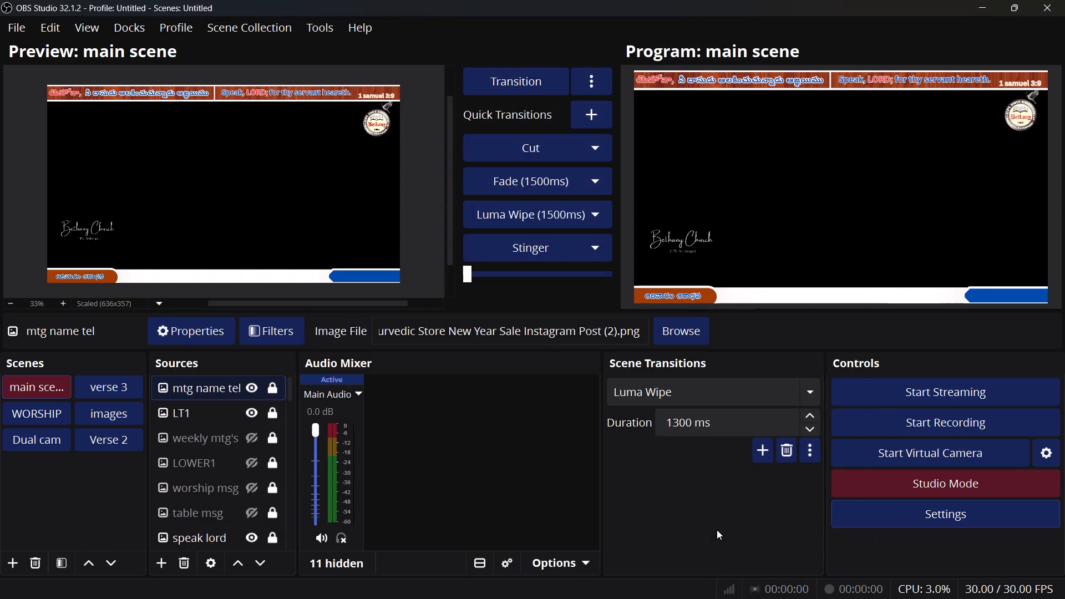
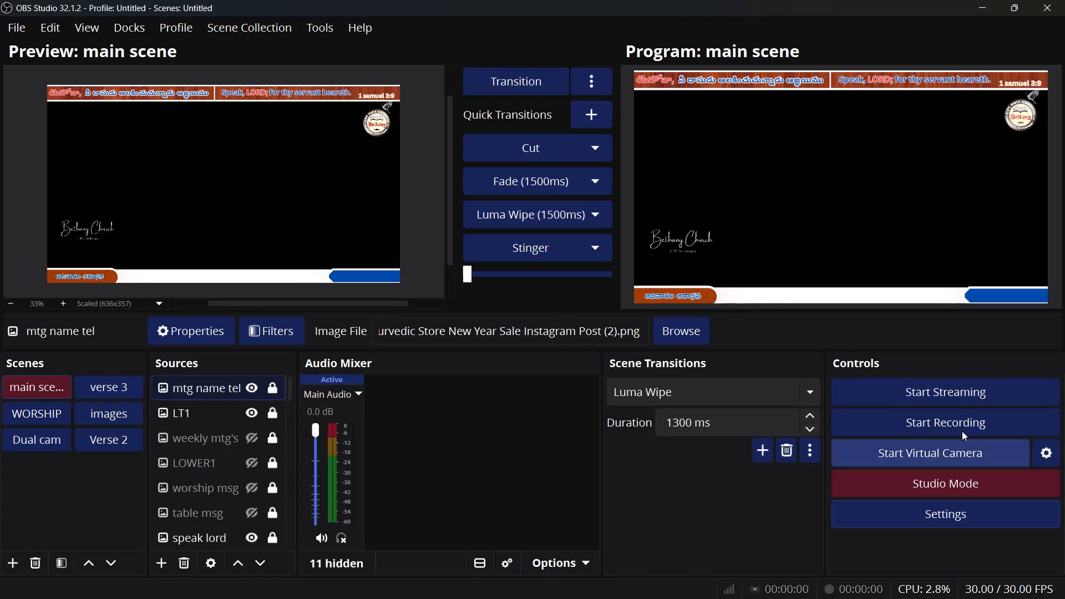
Enable Adaptive Quantization for the streaming encoder in the output settings and apply the change.
left_click(957, 512)
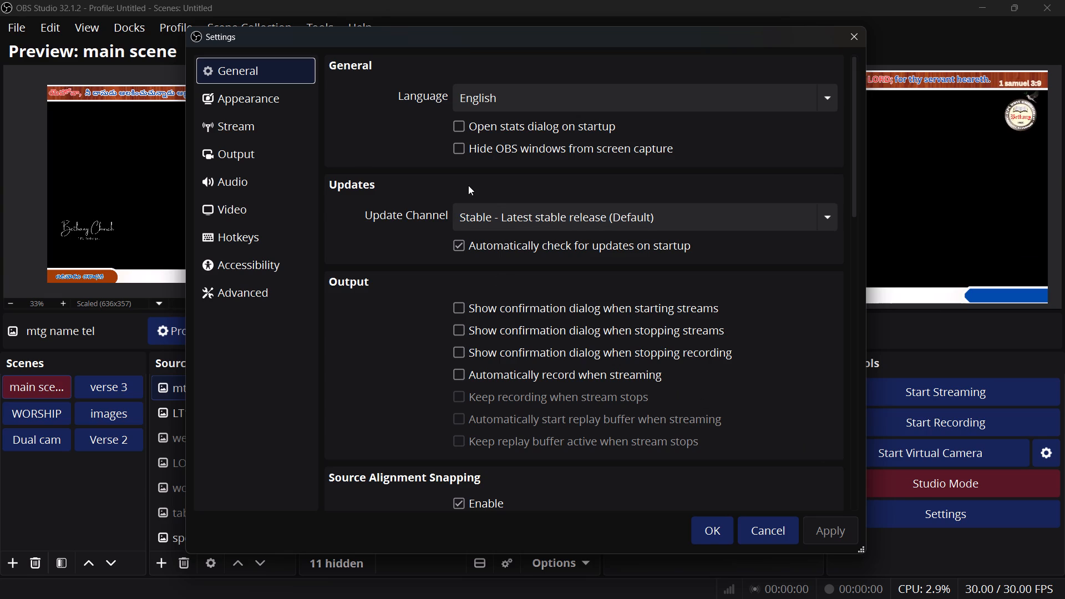
scroll(468, 185, "up", 4)
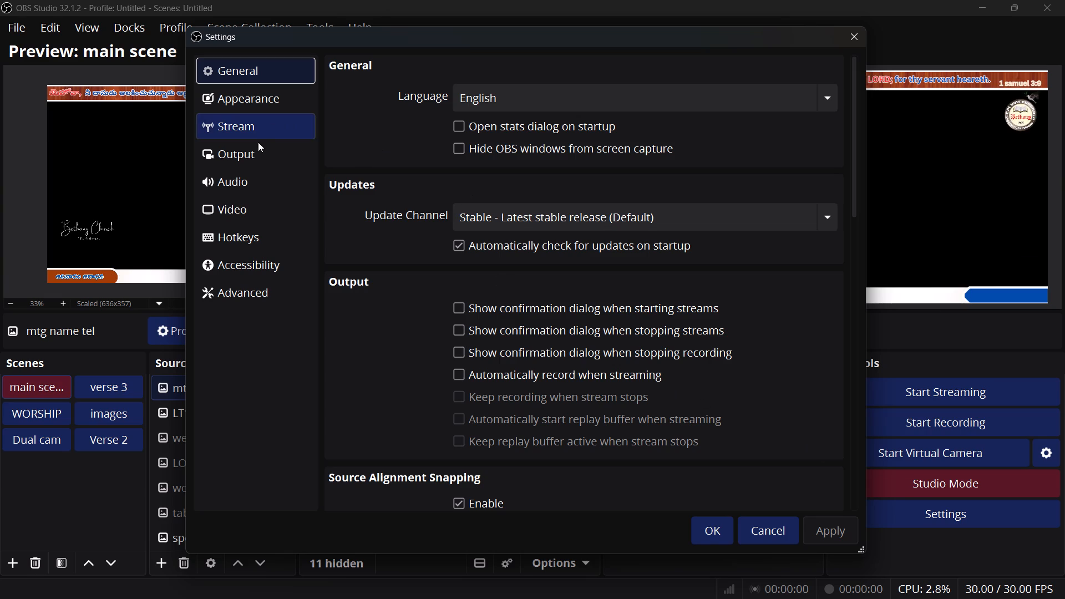
left_click(242, 149)
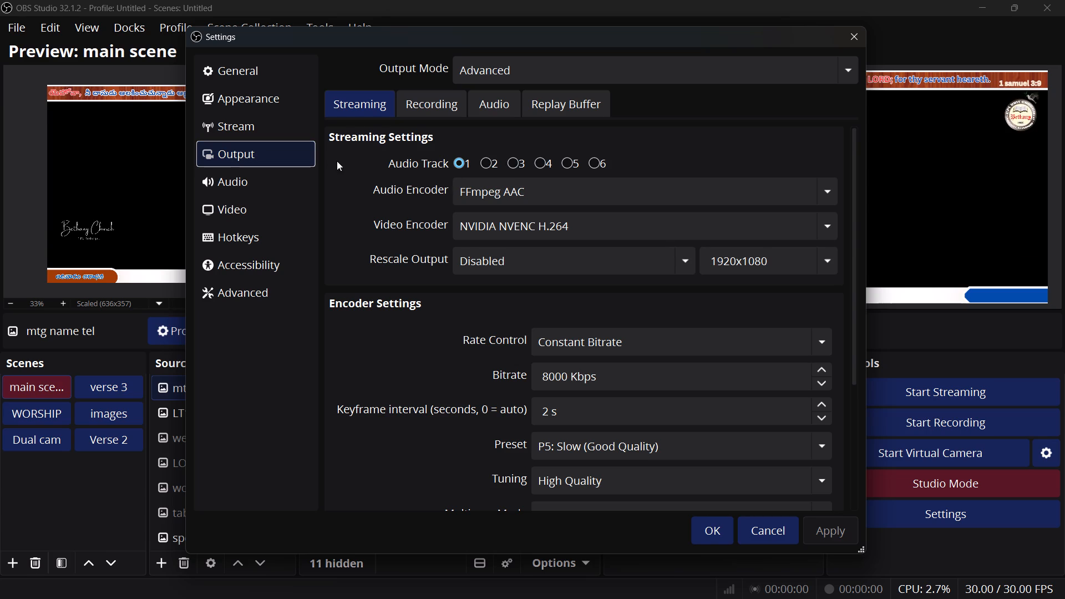
scroll(453, 338, "down", 3)
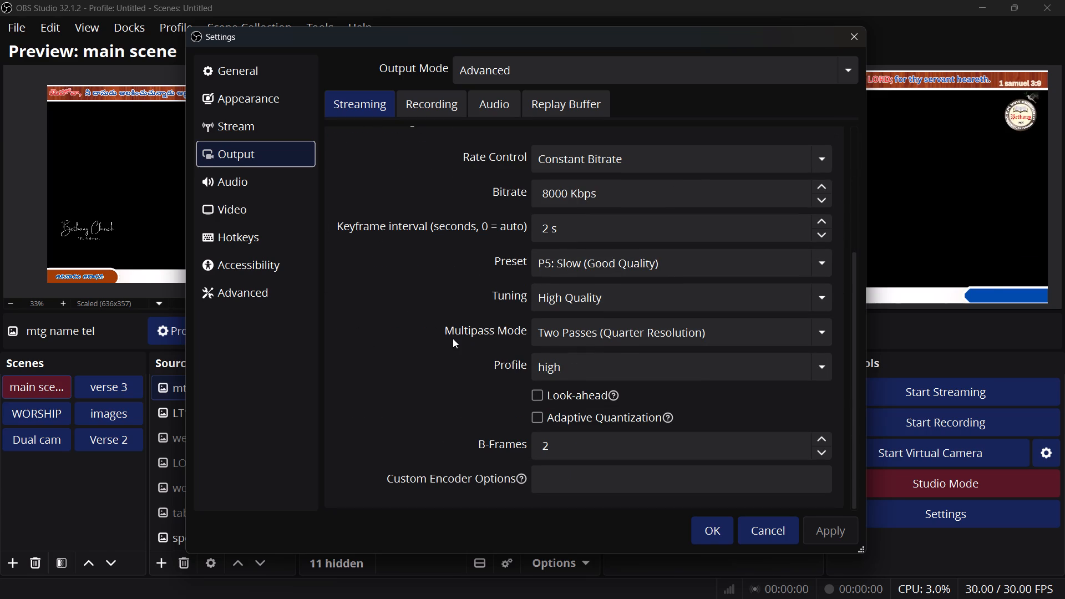
left_click(541, 415)
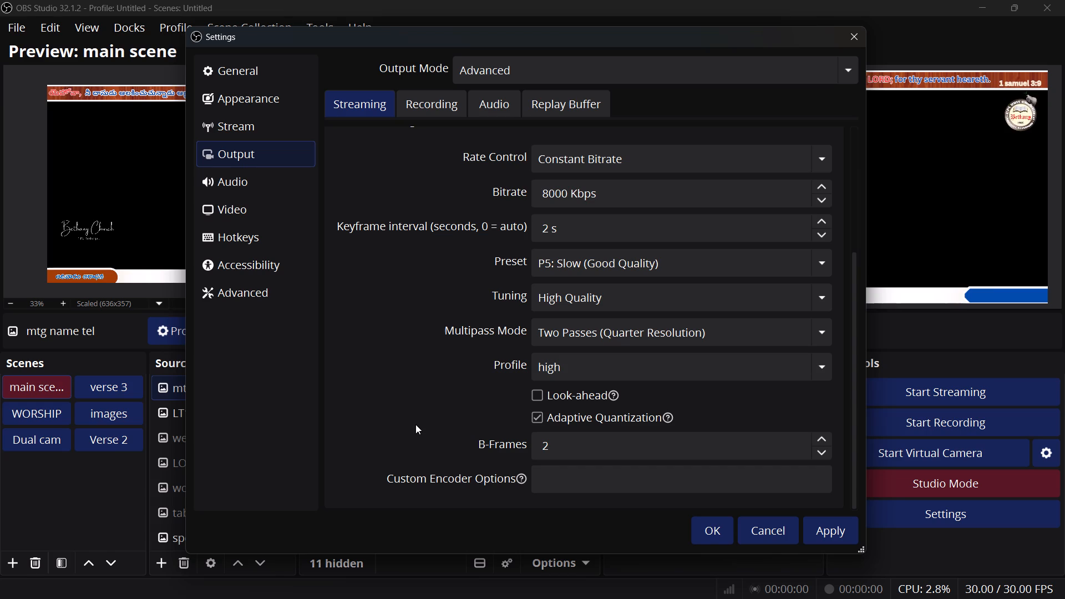
scroll(415, 424, "down", 3)
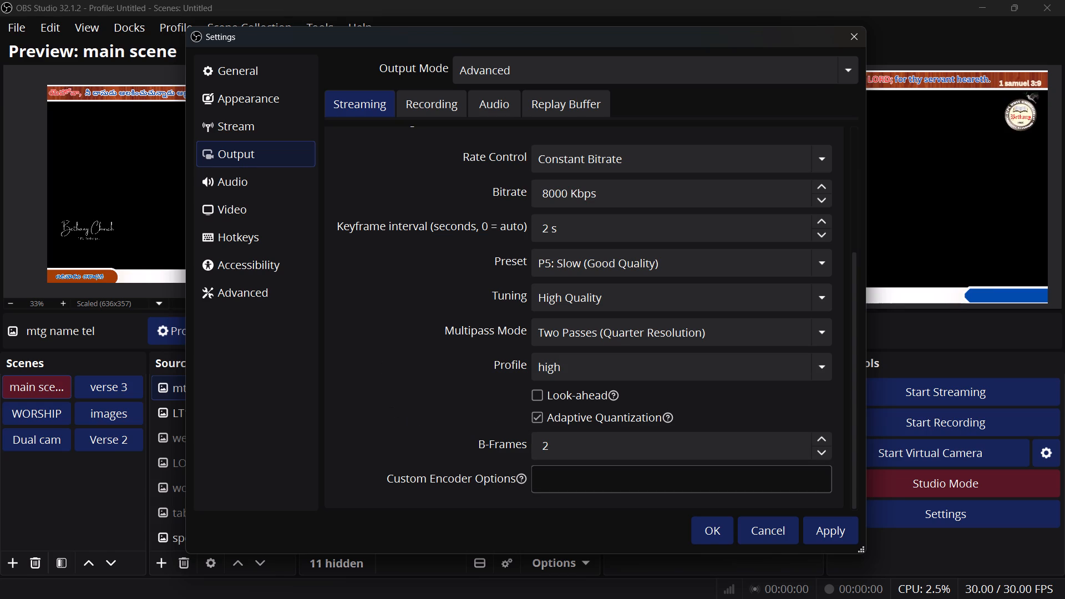
left_click(824, 537)
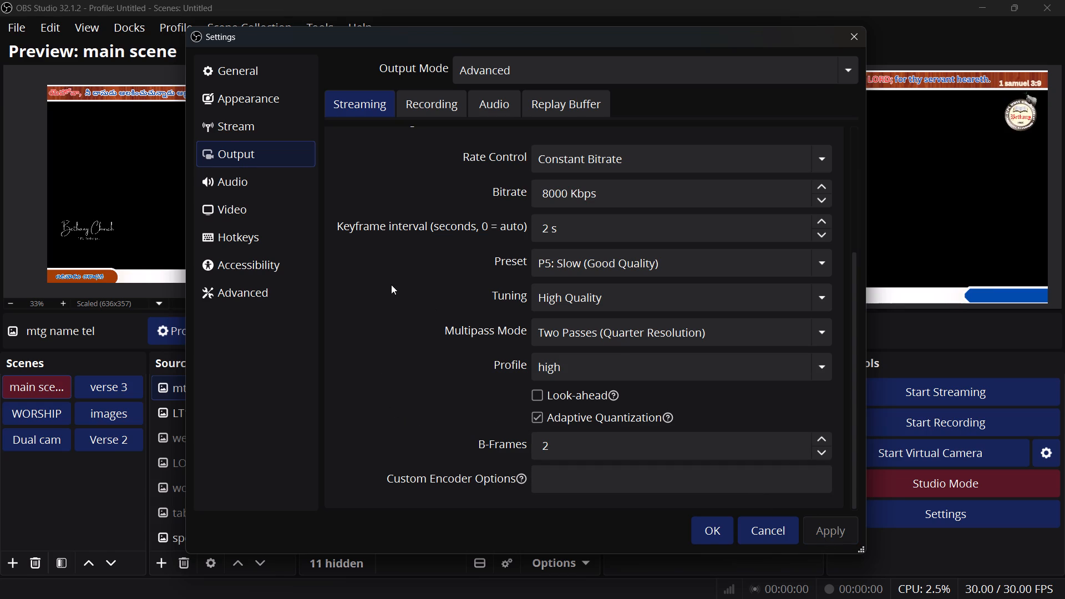
Review the video resolution and FPS settings, followed by the advanced video, recording and network settings.
left_click(230, 209)
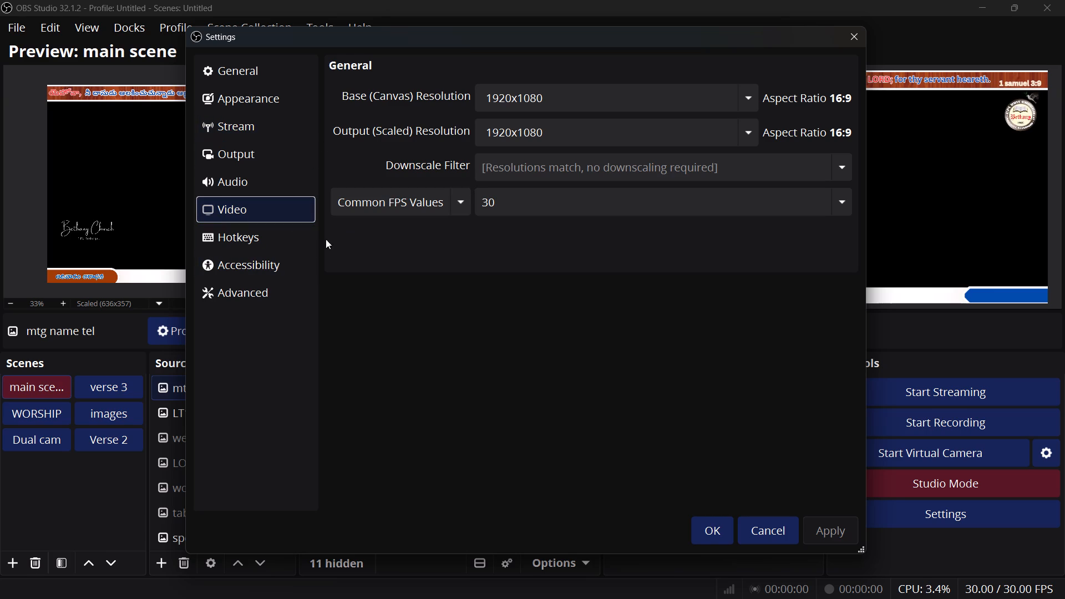
left_click(244, 291)
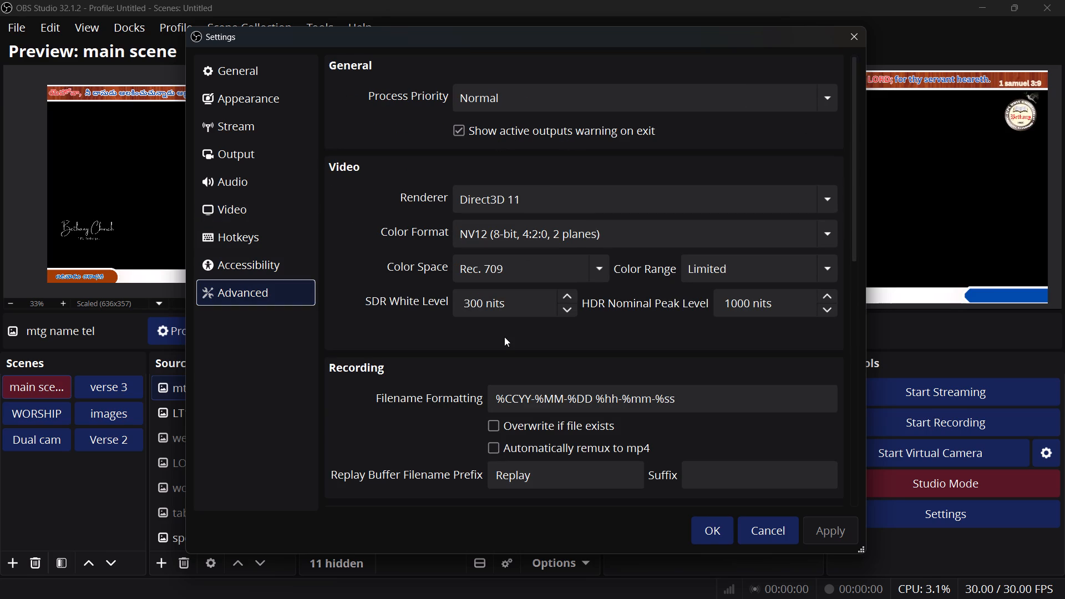
scroll(464, 364, "down", 3)
scroll(464, 364, "up", 2)
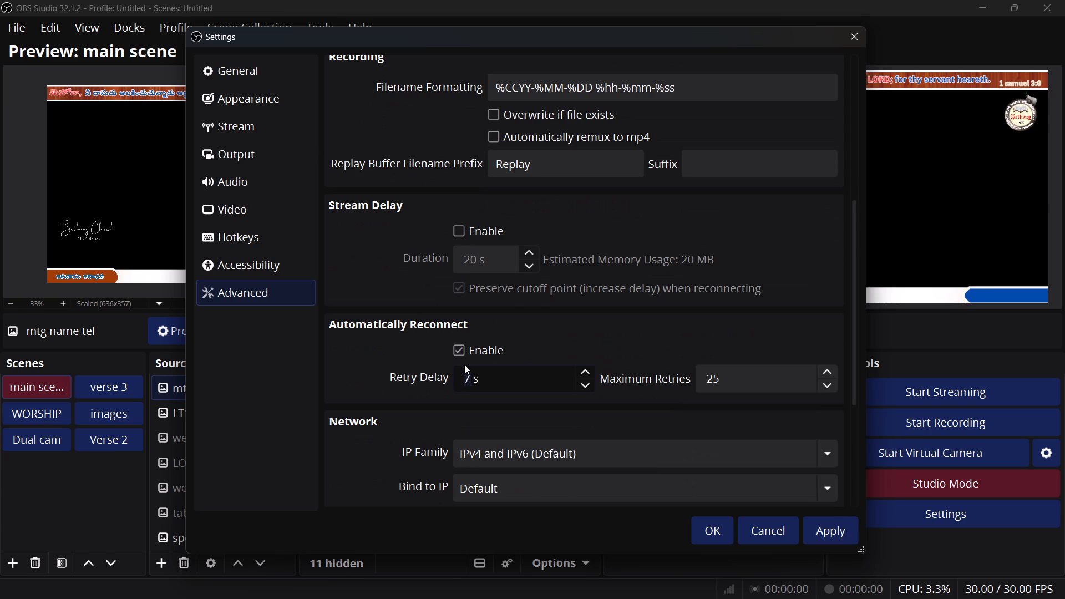
scroll(464, 364, "up", 2)
scroll(639, 202, "up", 1)
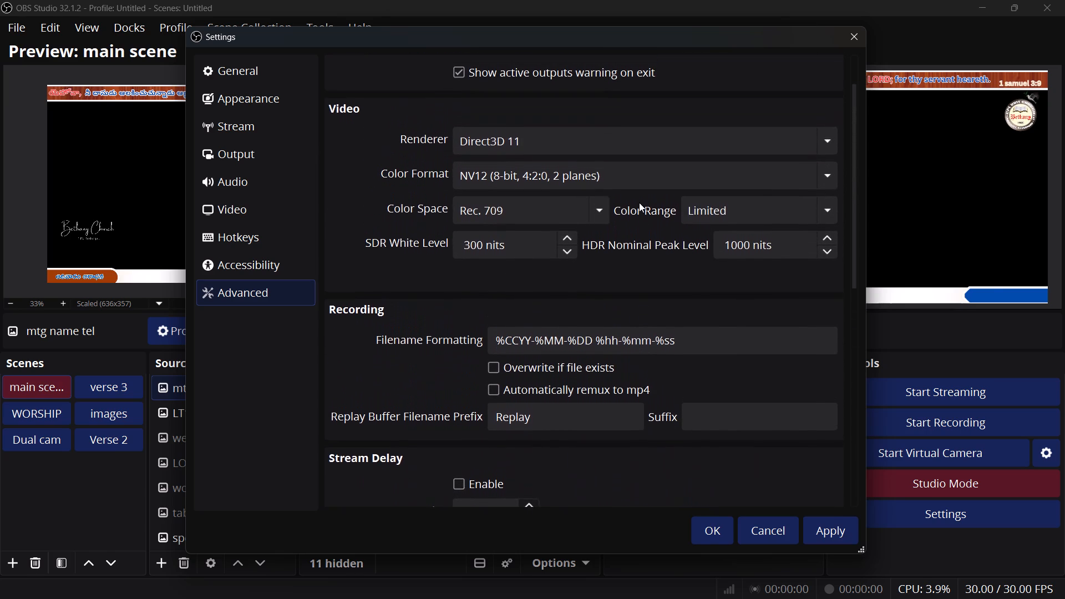
scroll(639, 202, "up", 1)
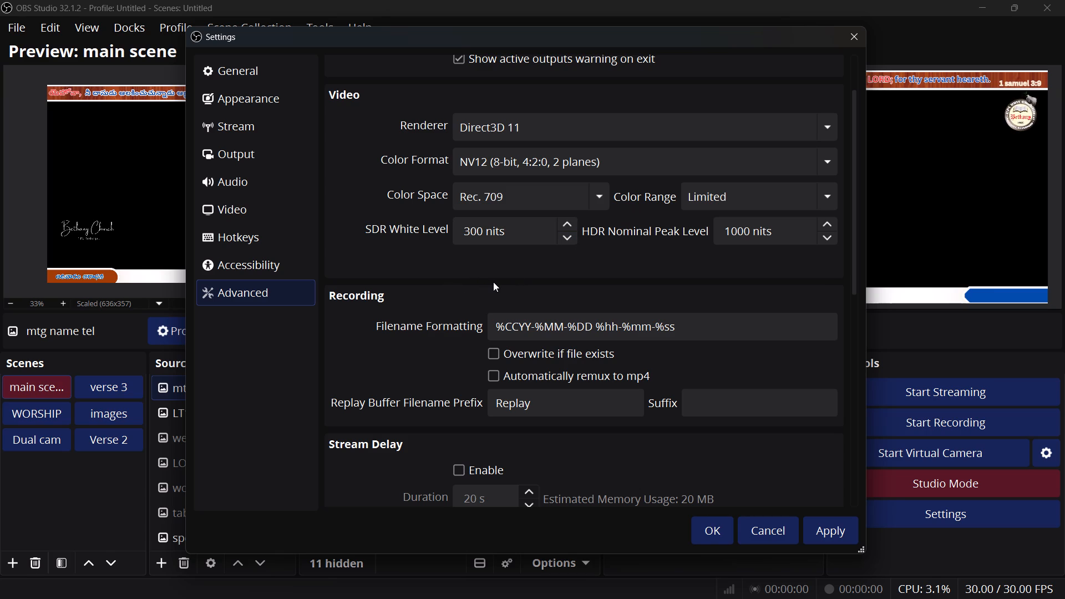
Set the Retry Delay for automatic reconnection to 11 s in the advanced settings.
scroll(493, 282, "down", 1)
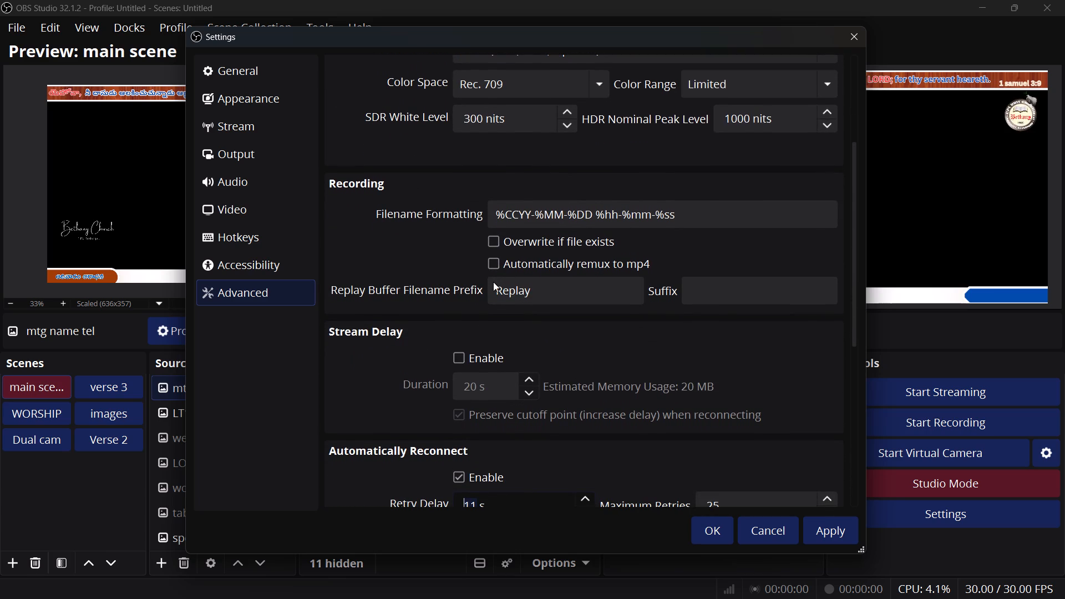
scroll(493, 282, "down", 2)
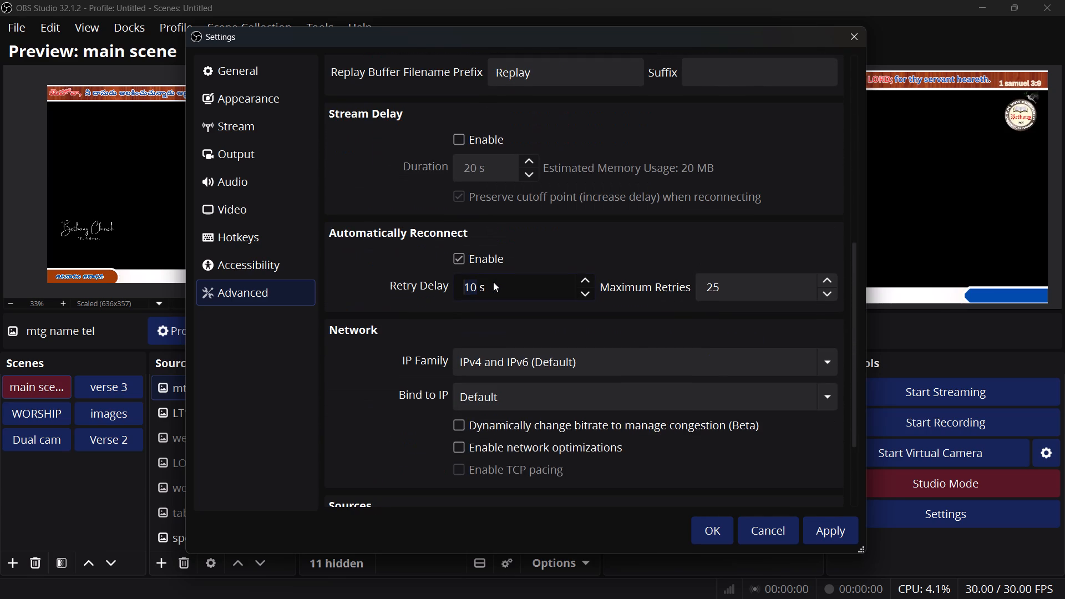
scroll(493, 282, "down", 4)
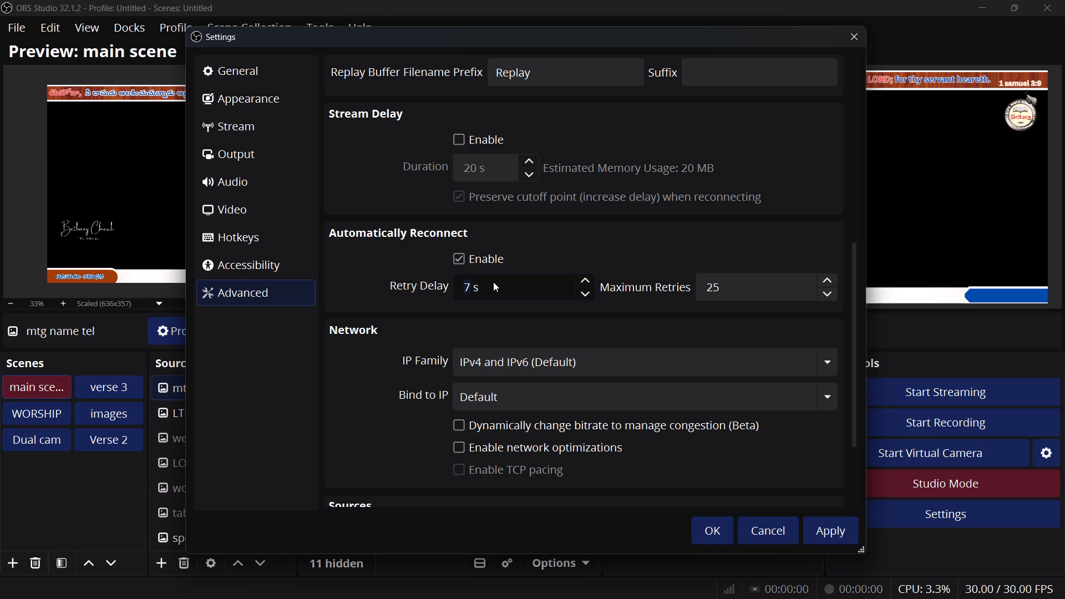
scroll(493, 282, "up", 1)
key("Up")
key("Up")
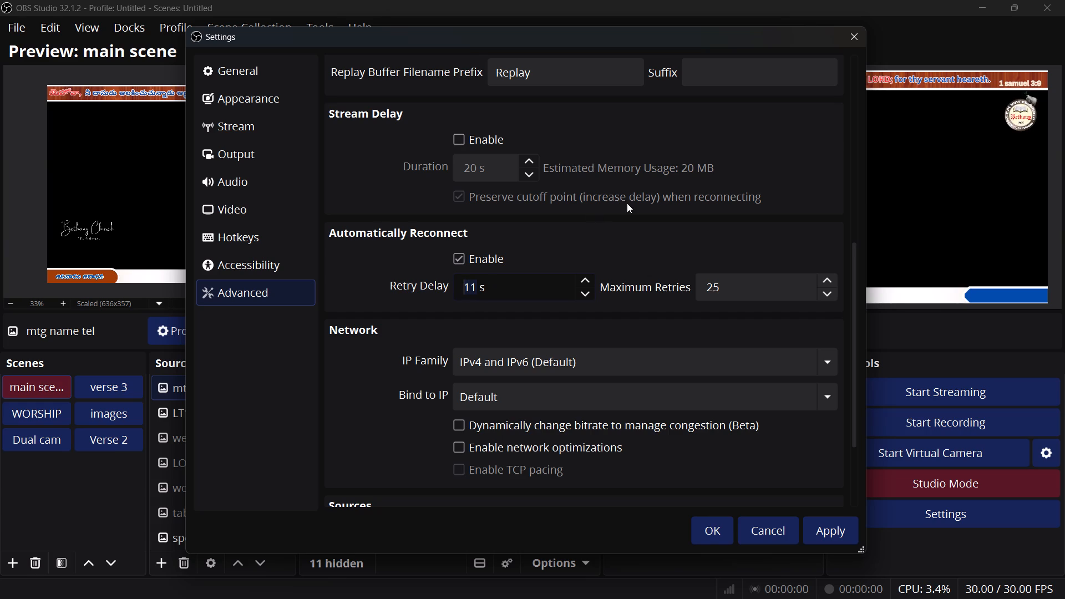
left_click(843, 133)
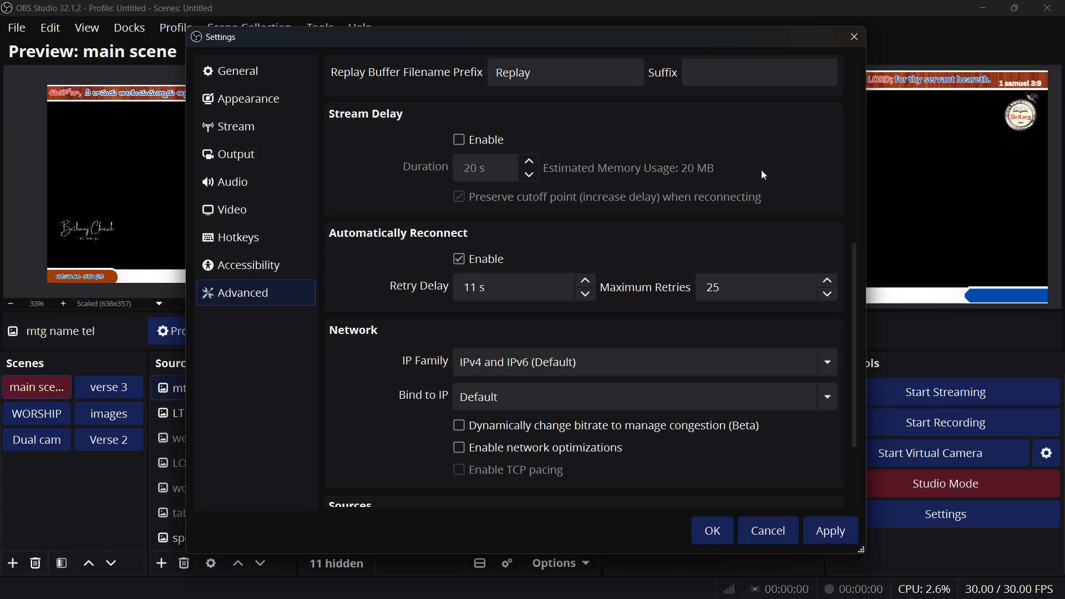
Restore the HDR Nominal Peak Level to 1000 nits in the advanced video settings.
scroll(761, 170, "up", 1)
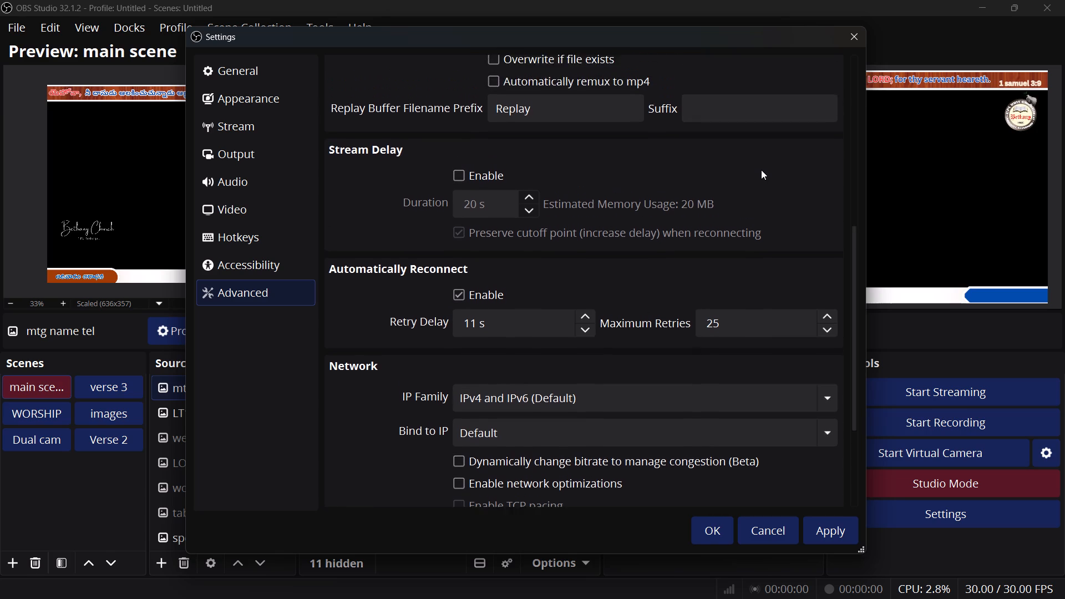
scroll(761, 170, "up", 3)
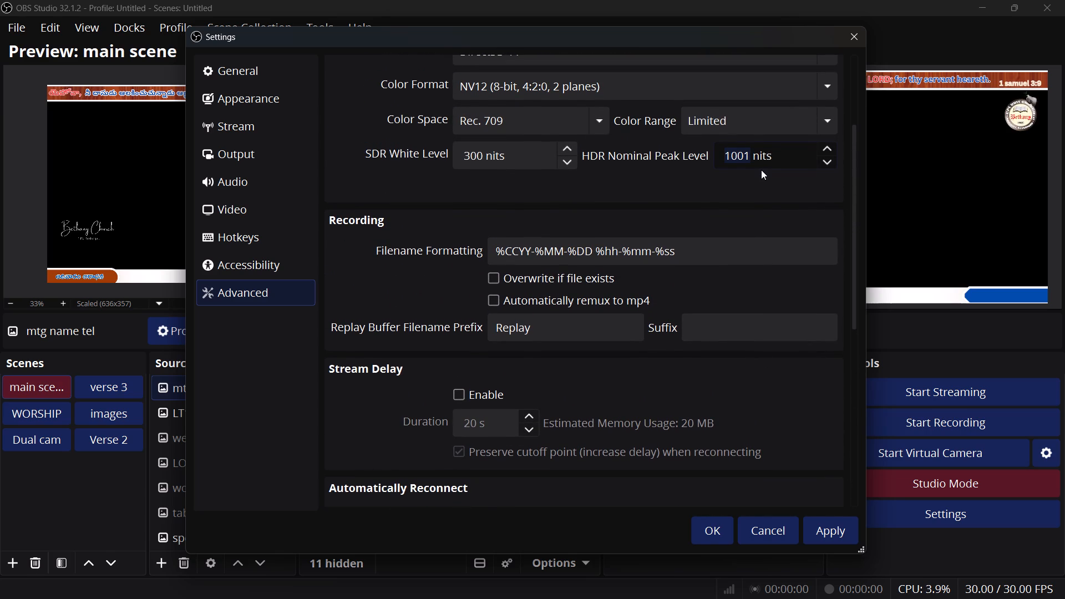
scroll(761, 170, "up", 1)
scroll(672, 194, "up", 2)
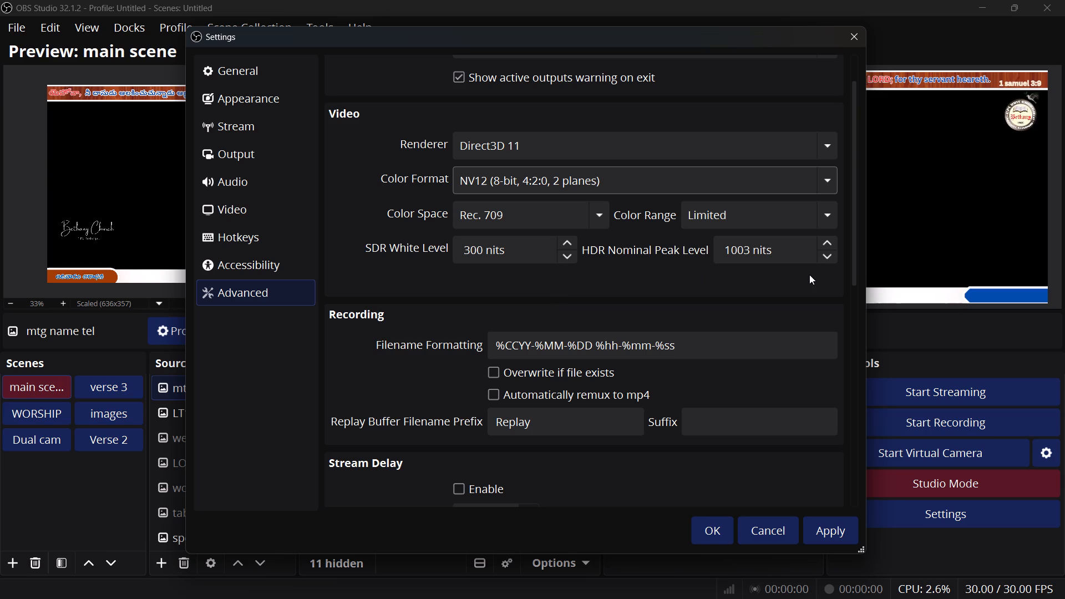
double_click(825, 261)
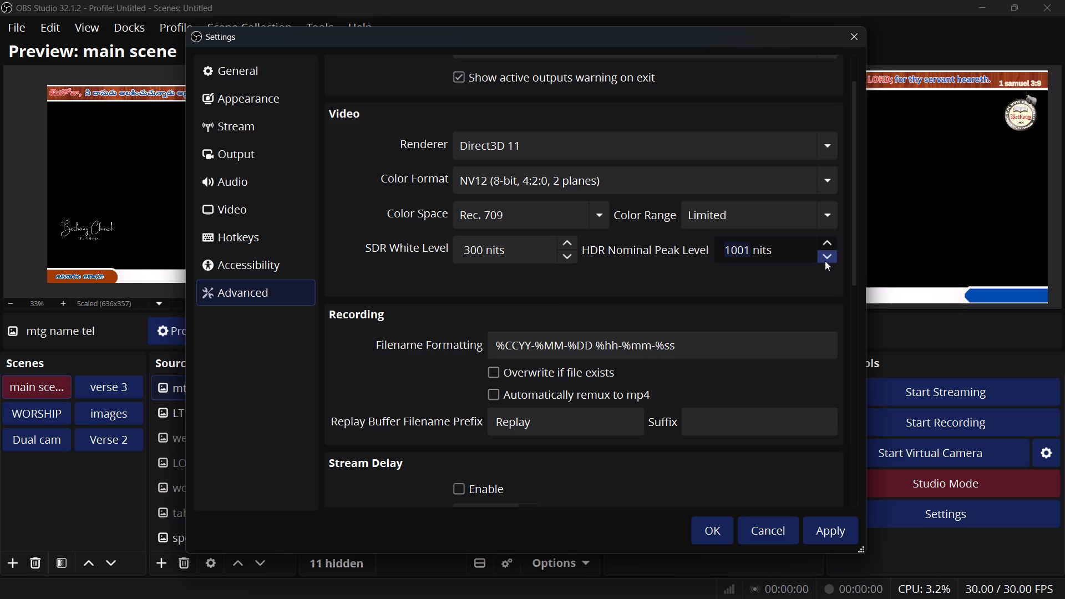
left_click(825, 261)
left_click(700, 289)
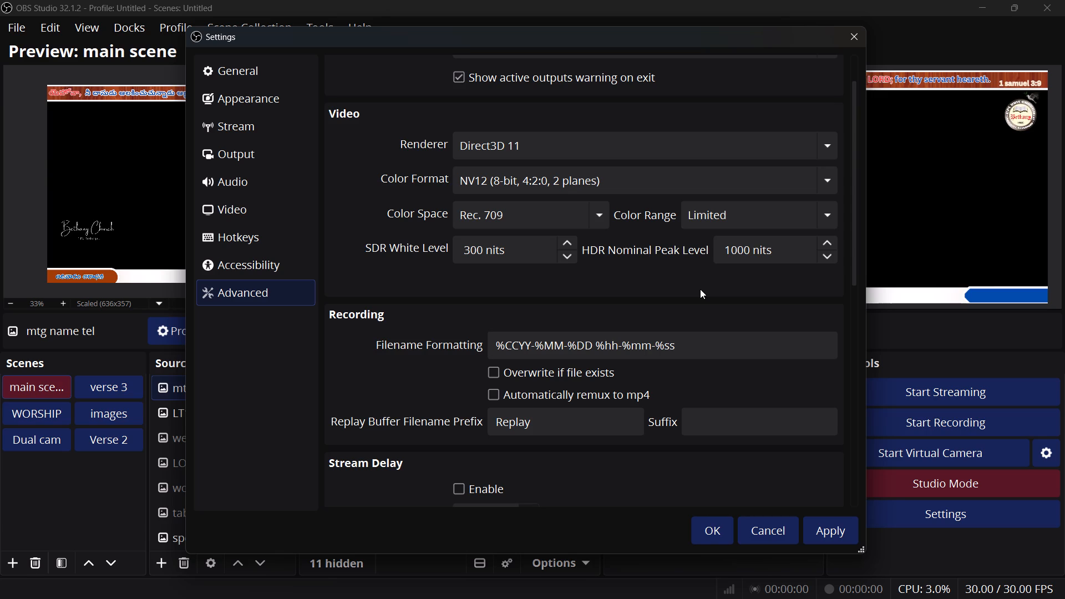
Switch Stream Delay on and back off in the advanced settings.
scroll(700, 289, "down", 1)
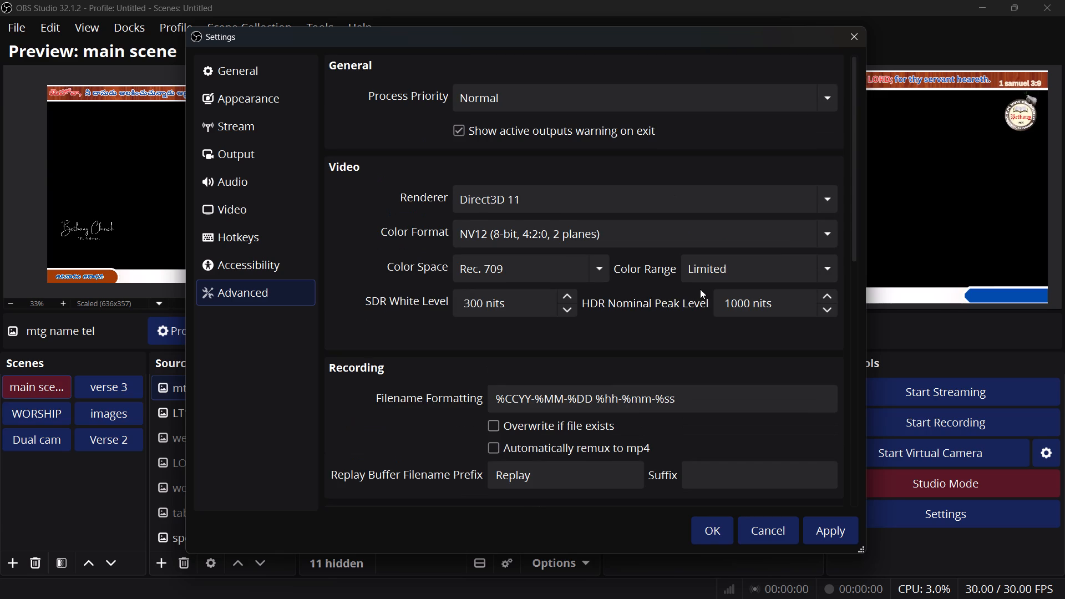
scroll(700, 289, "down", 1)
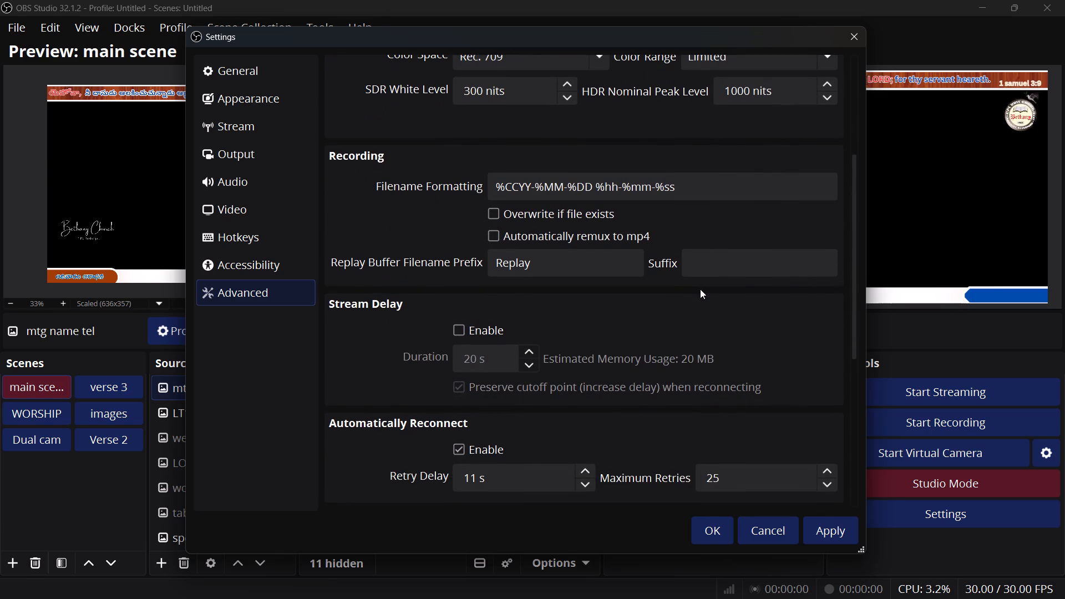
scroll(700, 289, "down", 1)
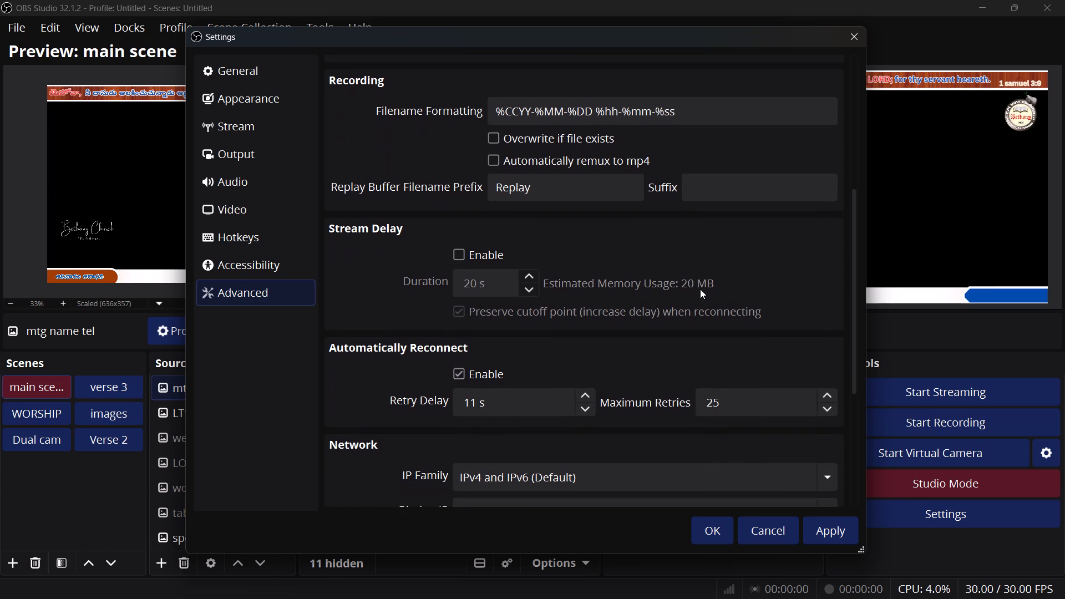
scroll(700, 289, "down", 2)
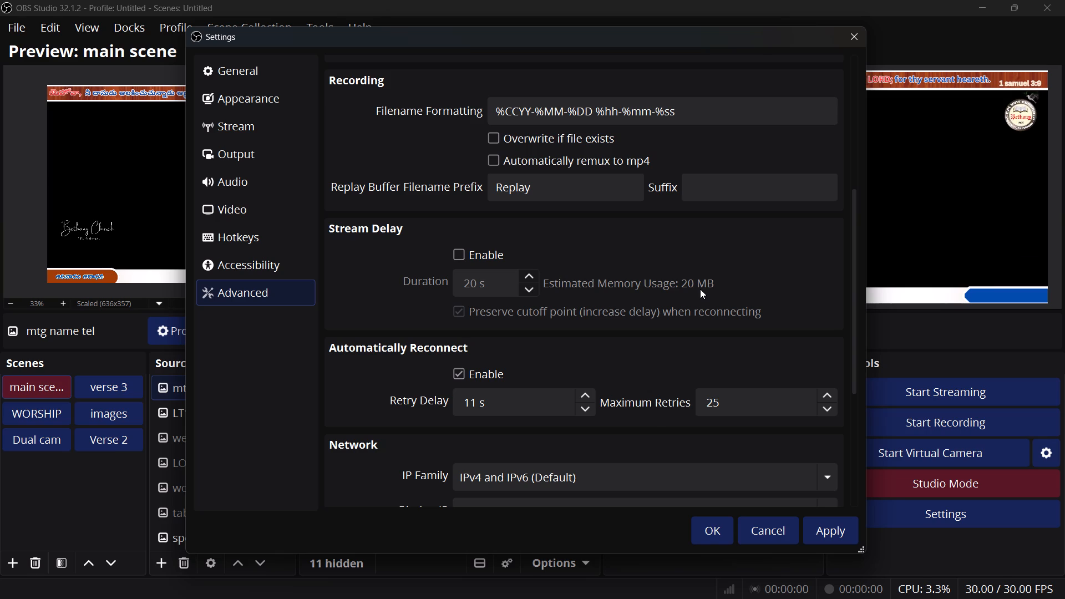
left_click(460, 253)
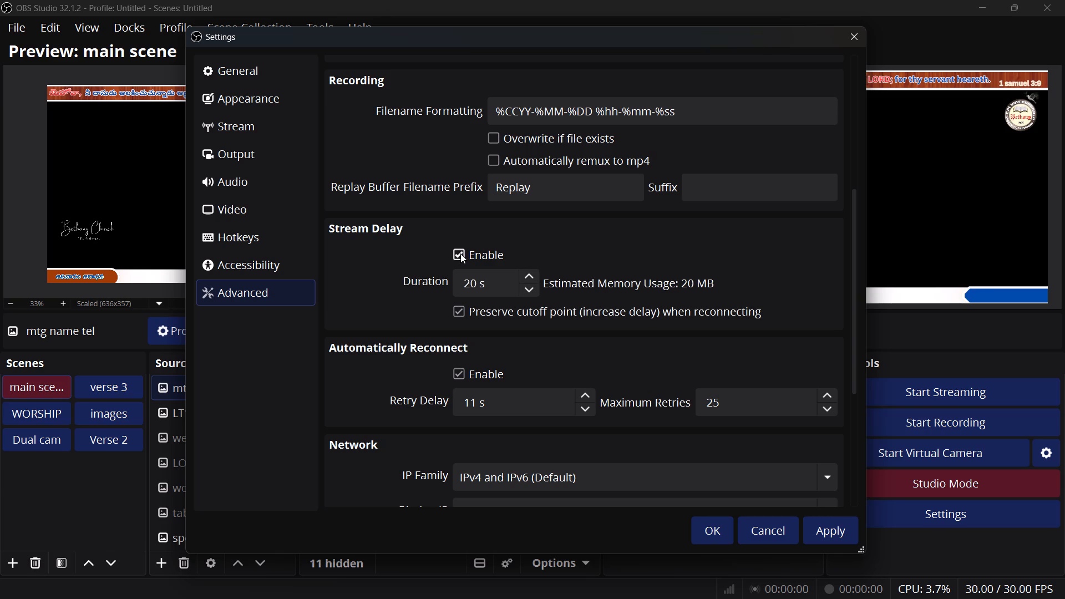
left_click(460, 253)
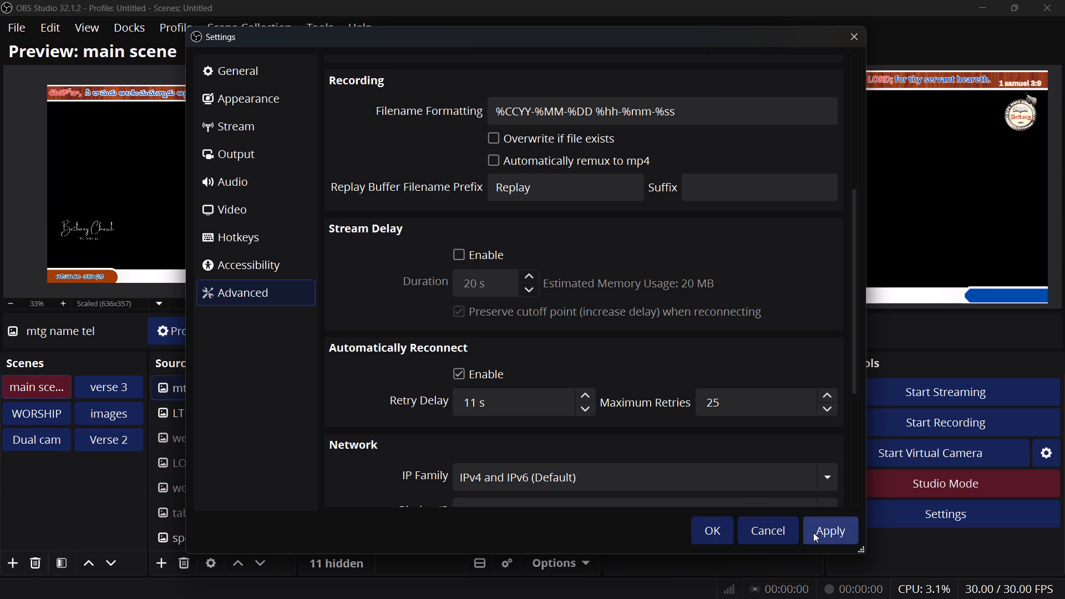
Apply the advanced settings changes and close the settings window.
left_click(842, 533)
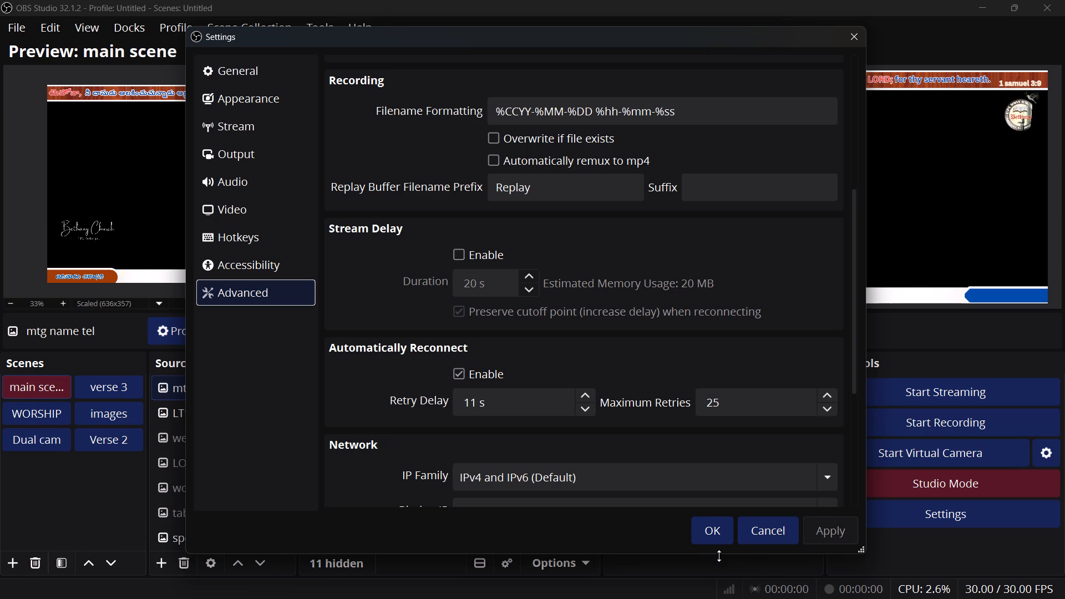
left_click(714, 536)
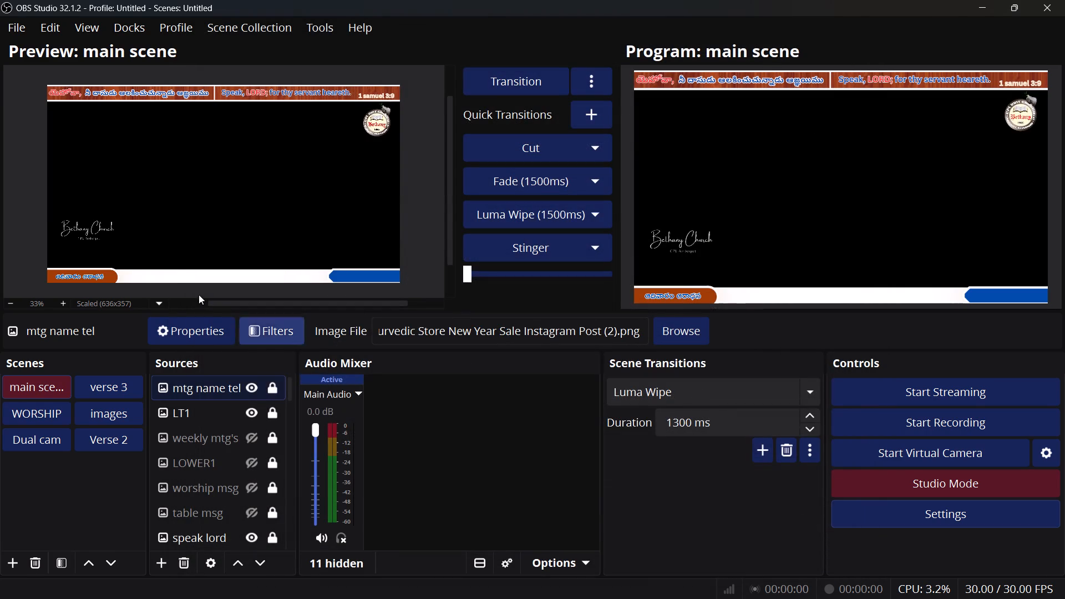
View the main scene preview in a full-screen preview projector on DISPLAY1, then close the projector.
right_click(236, 226)
left_click_drag(394, 120, 481, 129)
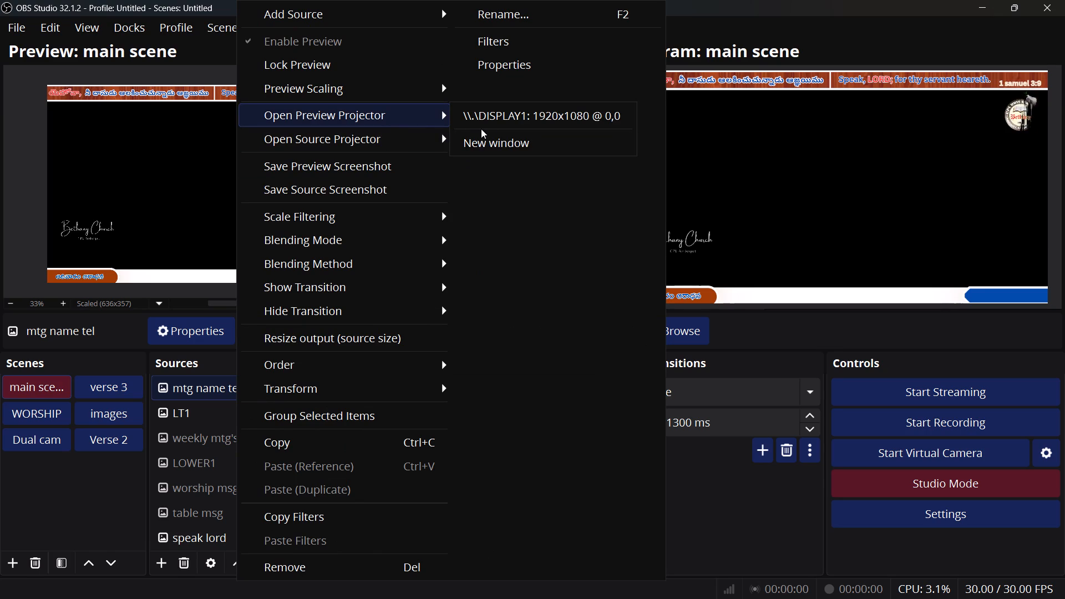
left_click_drag(481, 129, 491, 120)
left_click(491, 120)
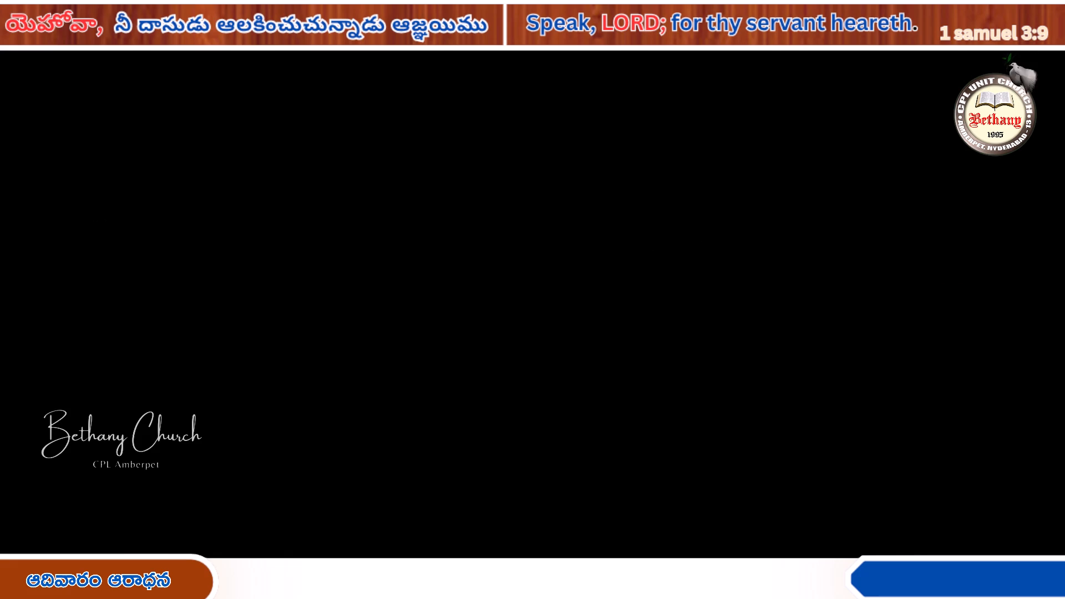
key("Escape")
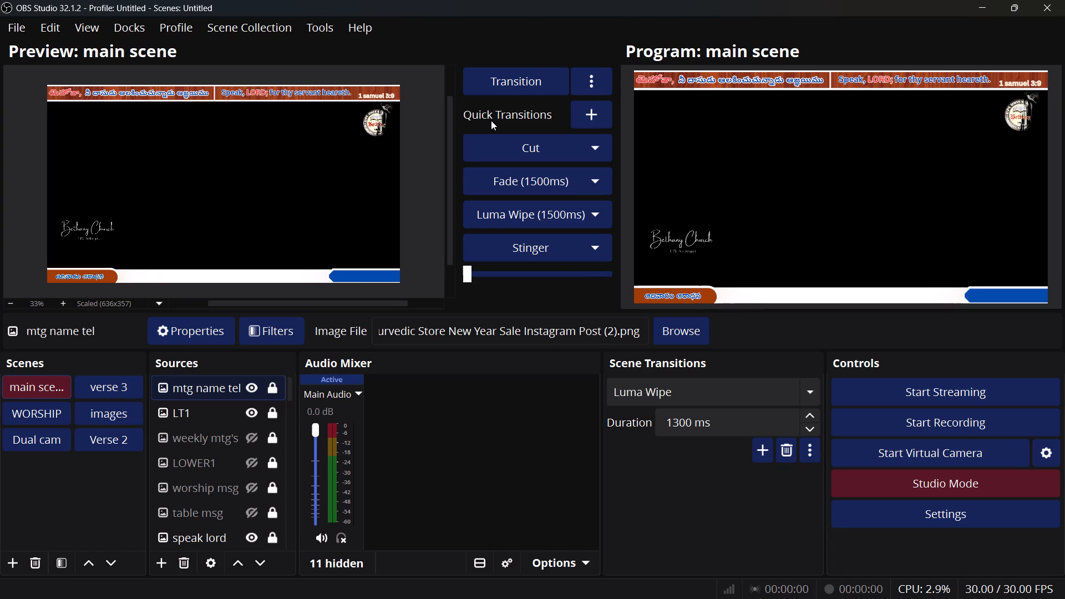